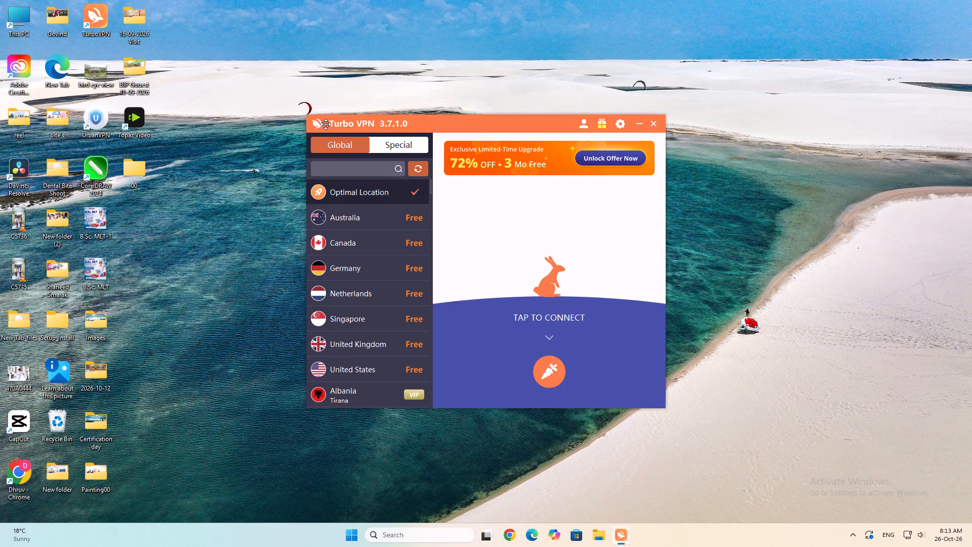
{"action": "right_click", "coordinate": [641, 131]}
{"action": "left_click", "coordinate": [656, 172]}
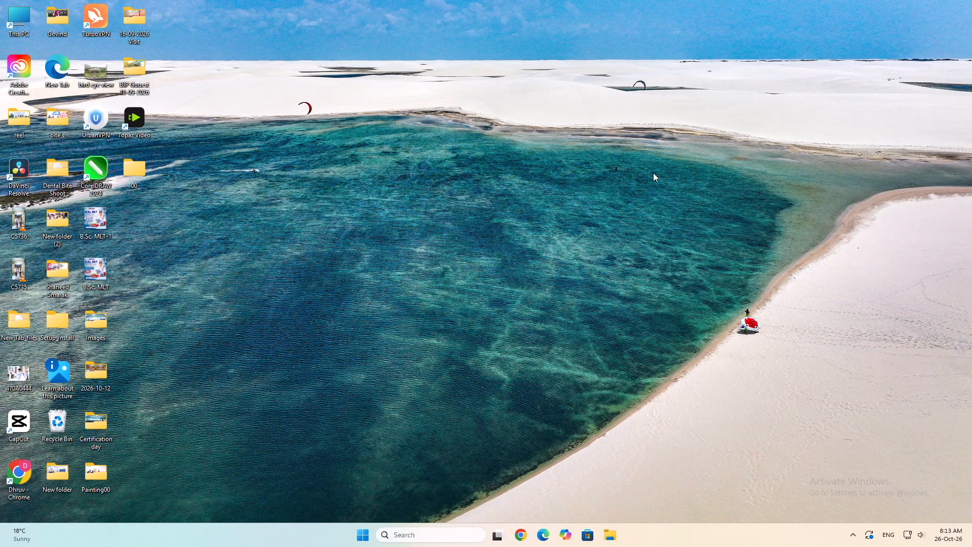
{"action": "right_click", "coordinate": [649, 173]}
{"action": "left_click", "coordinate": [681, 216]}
Open This PC, refresh it, and check the contents of the vision (Z:) network drive.
{"action": "double_click", "coordinate": [17, 16]}
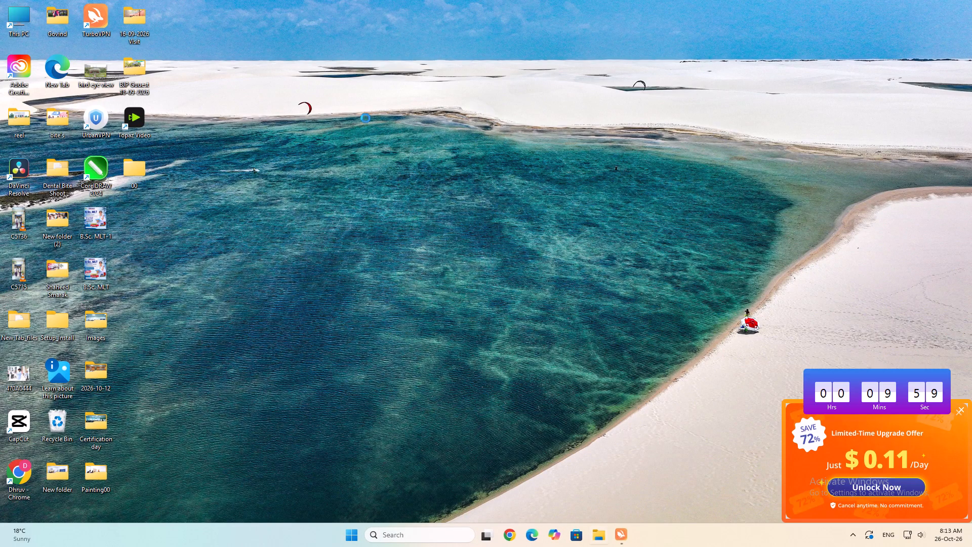
{"action": "right_click", "coordinate": [369, 208]}
{"action": "left_click", "coordinate": [412, 311]}
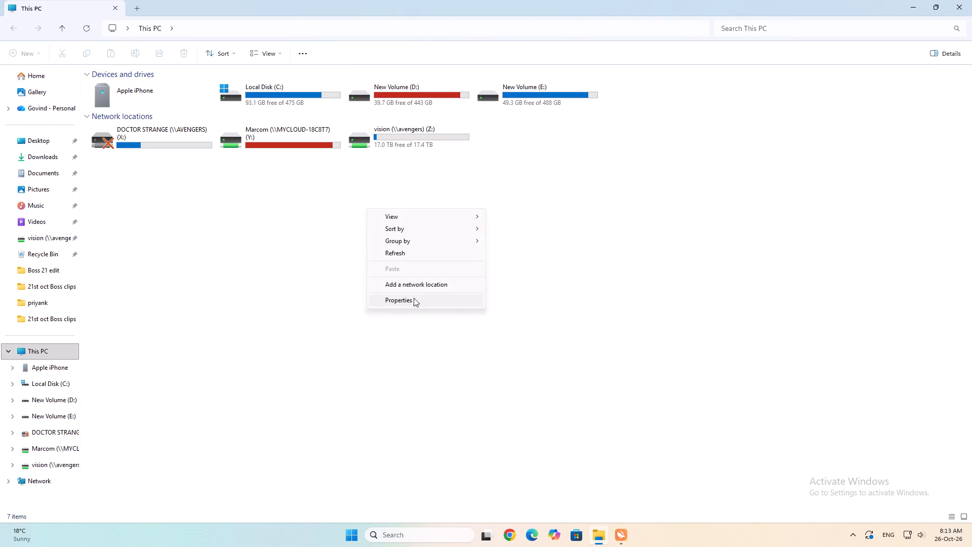
{"action": "left_click", "coordinate": [416, 255]}
{"action": "double_click", "coordinate": [390, 141]}
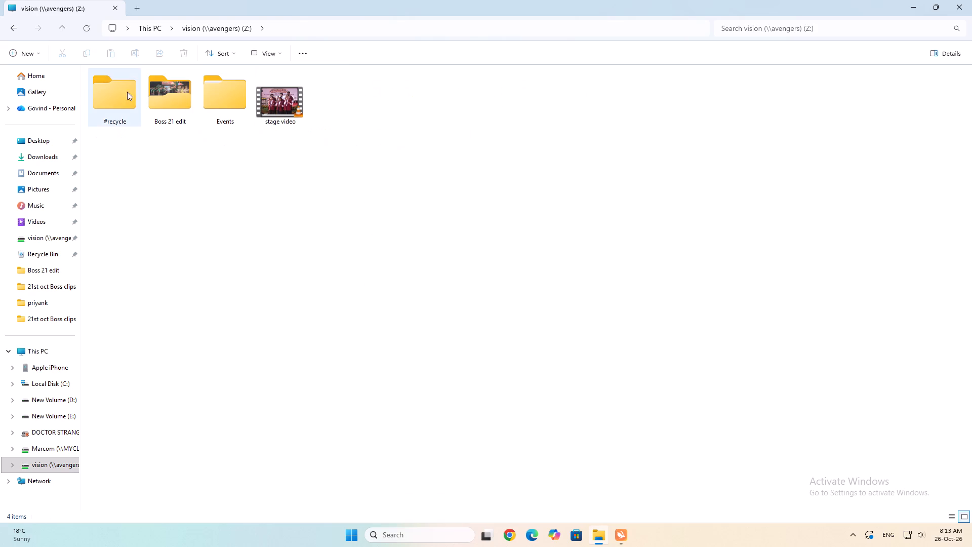
{"action": "left_click", "coordinate": [12, 27]}
{"action": "left_click", "coordinate": [971, 0]}
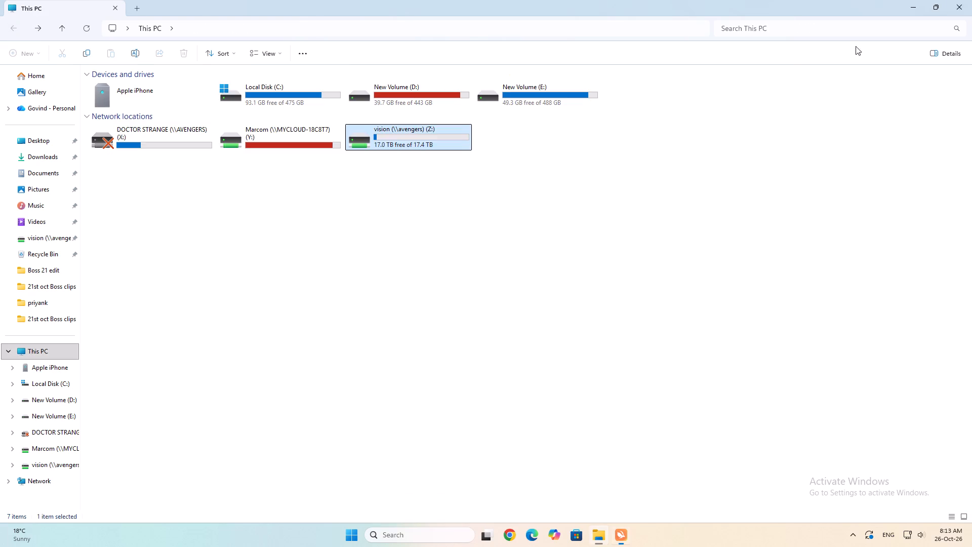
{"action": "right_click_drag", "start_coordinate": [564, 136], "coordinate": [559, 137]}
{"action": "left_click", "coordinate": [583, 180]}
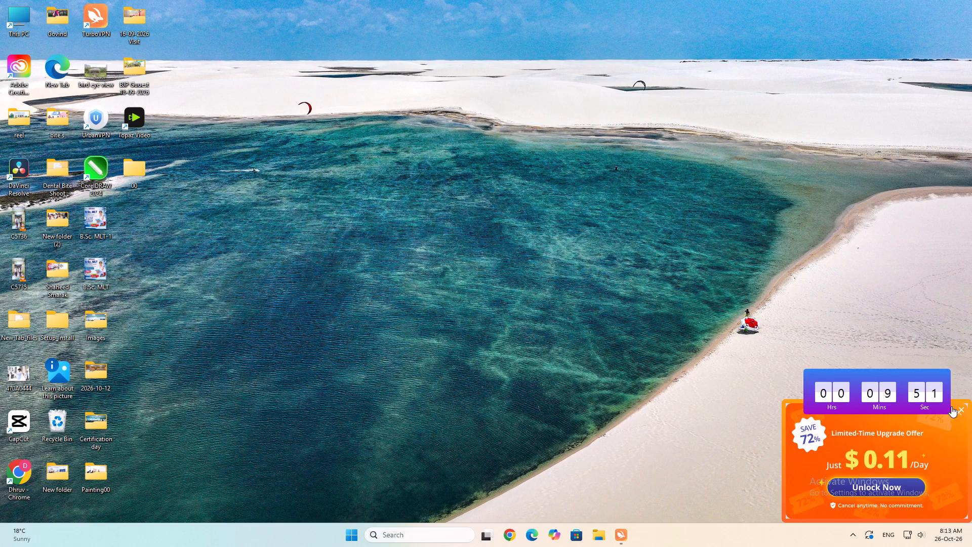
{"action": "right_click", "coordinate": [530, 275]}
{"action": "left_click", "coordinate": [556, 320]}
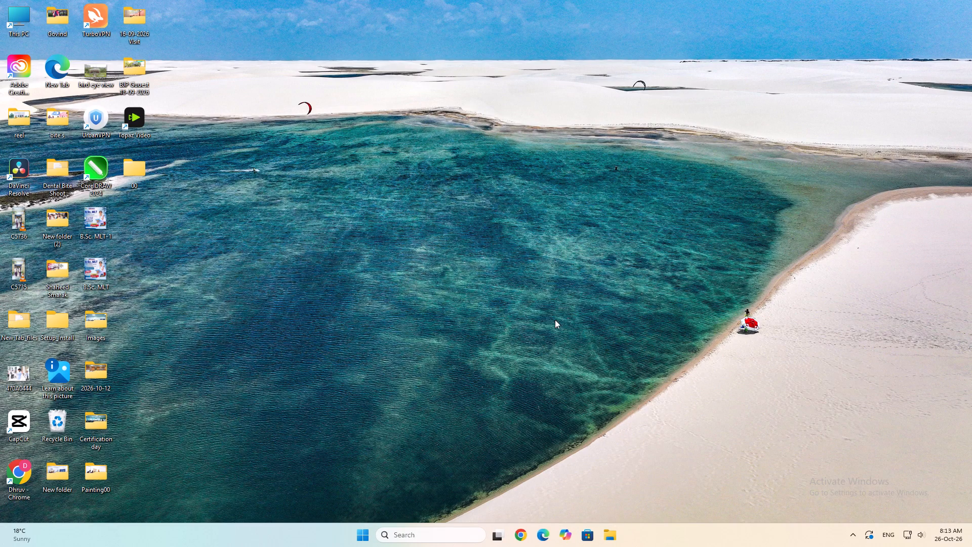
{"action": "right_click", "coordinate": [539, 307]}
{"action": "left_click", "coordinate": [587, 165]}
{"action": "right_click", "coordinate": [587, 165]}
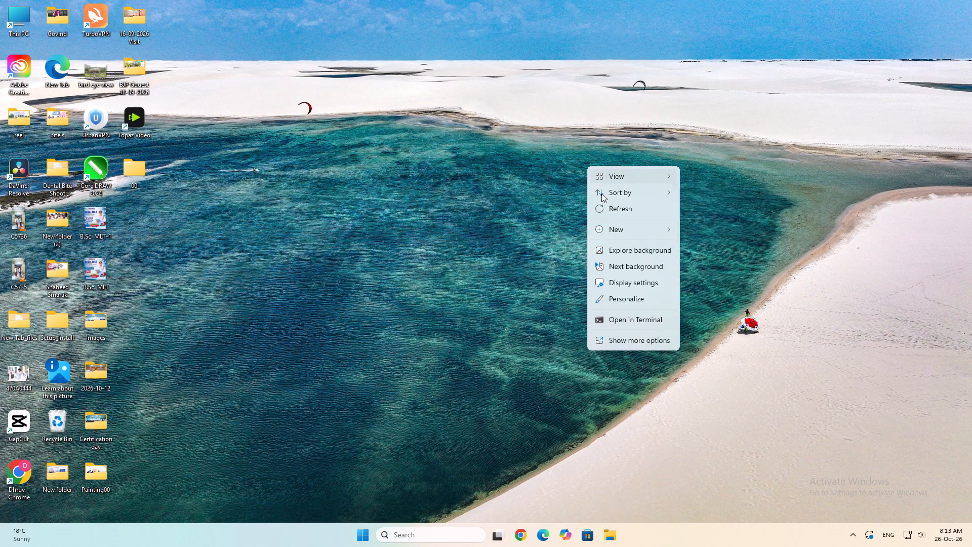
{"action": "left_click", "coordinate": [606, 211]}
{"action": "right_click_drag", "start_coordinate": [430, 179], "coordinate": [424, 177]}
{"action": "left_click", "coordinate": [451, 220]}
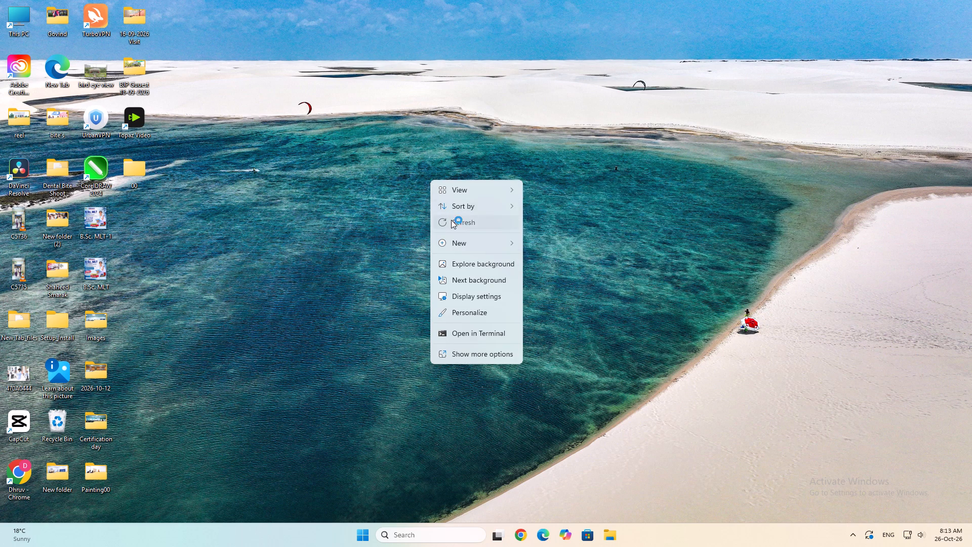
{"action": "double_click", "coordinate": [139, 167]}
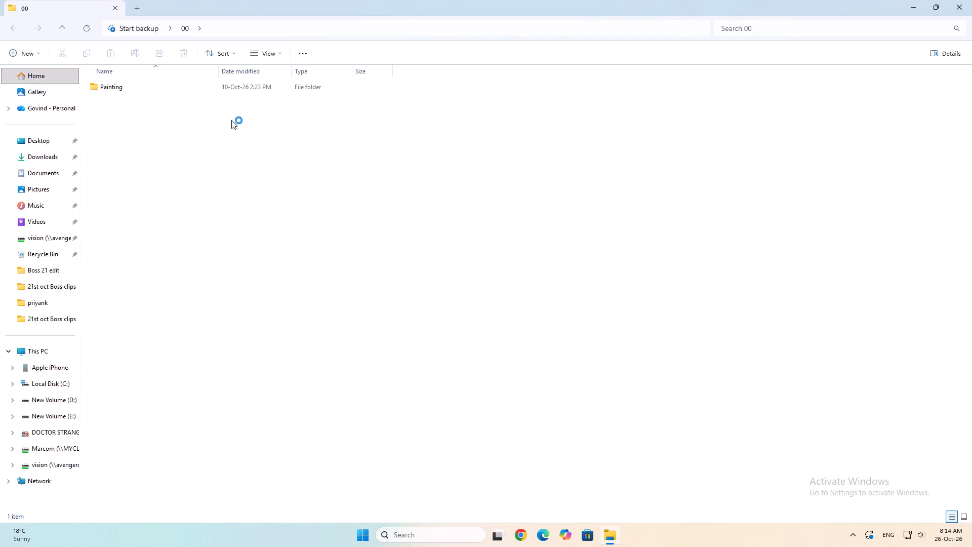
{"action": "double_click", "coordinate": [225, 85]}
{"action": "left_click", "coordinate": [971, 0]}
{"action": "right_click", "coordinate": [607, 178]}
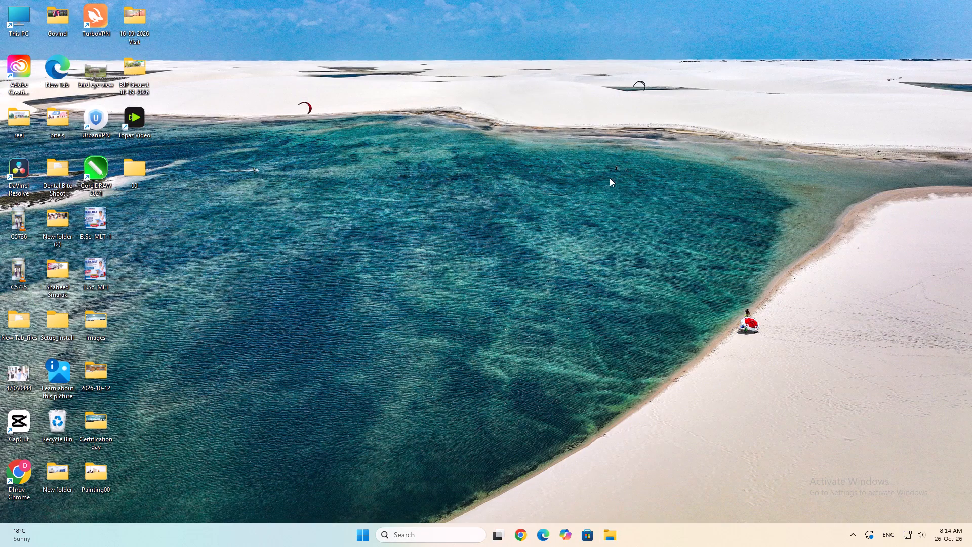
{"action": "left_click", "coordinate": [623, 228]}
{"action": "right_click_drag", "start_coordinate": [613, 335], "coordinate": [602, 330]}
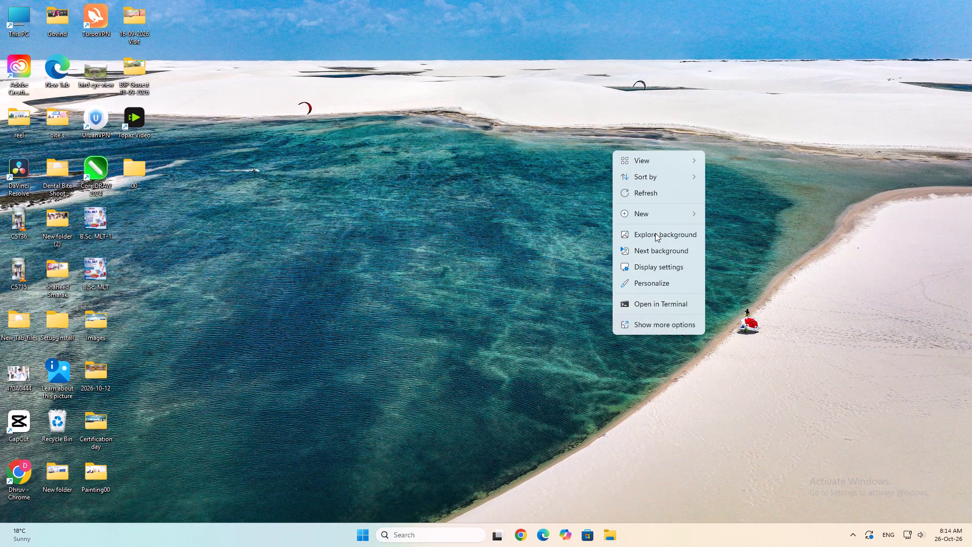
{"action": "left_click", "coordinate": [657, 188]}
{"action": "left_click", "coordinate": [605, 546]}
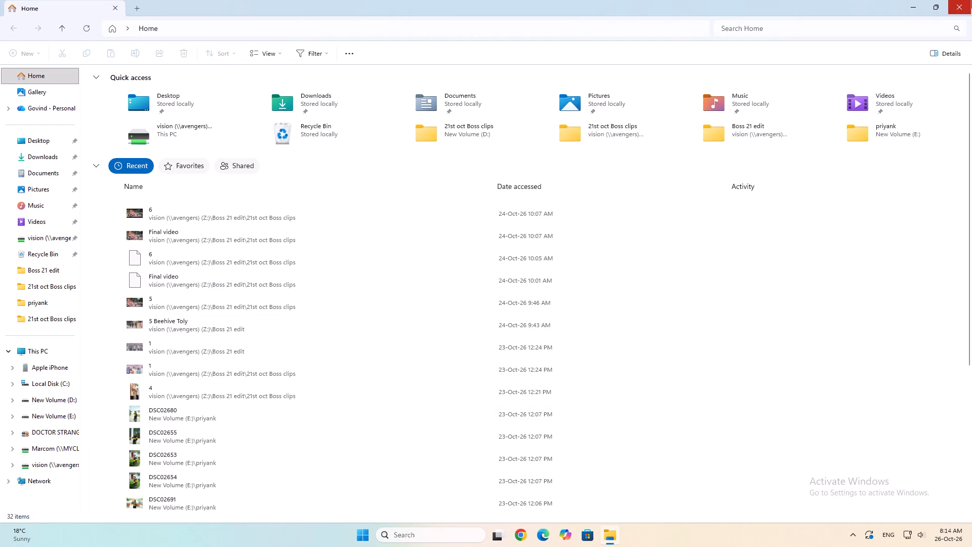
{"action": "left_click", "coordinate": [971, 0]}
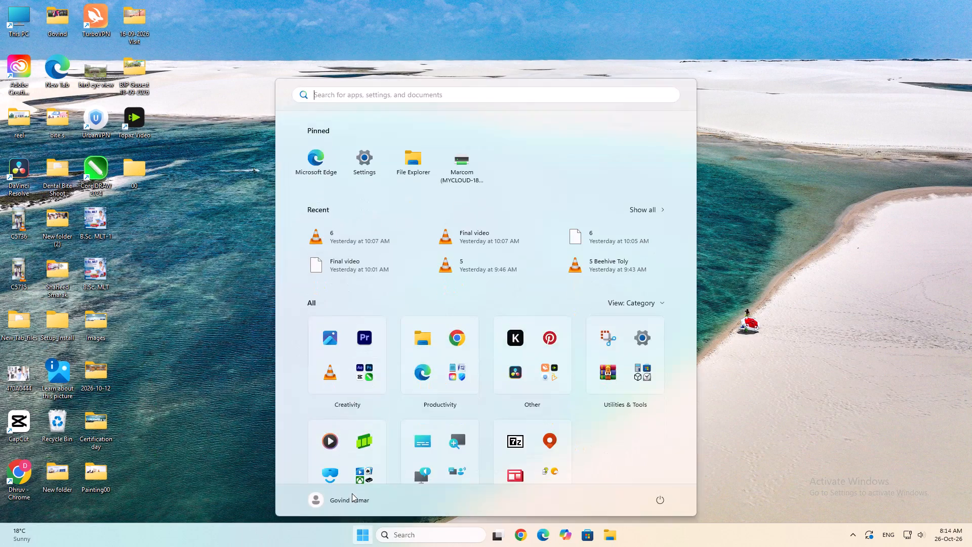
Search for "pre" and launch Adobe Premiere Pro 2023.
{"action": "type", "text": "pre"}
{"action": "key", "text": "Return"}
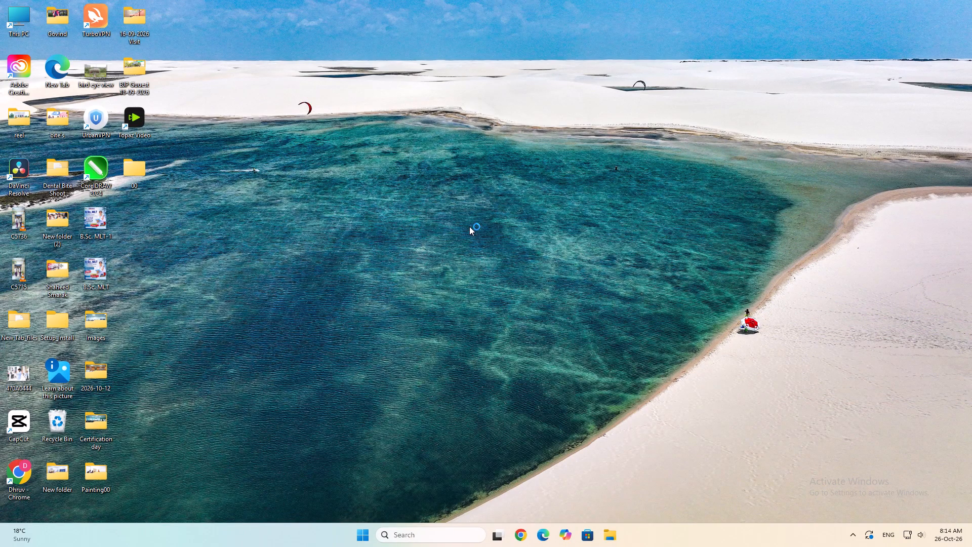
{"action": "type", "text": "pre"}
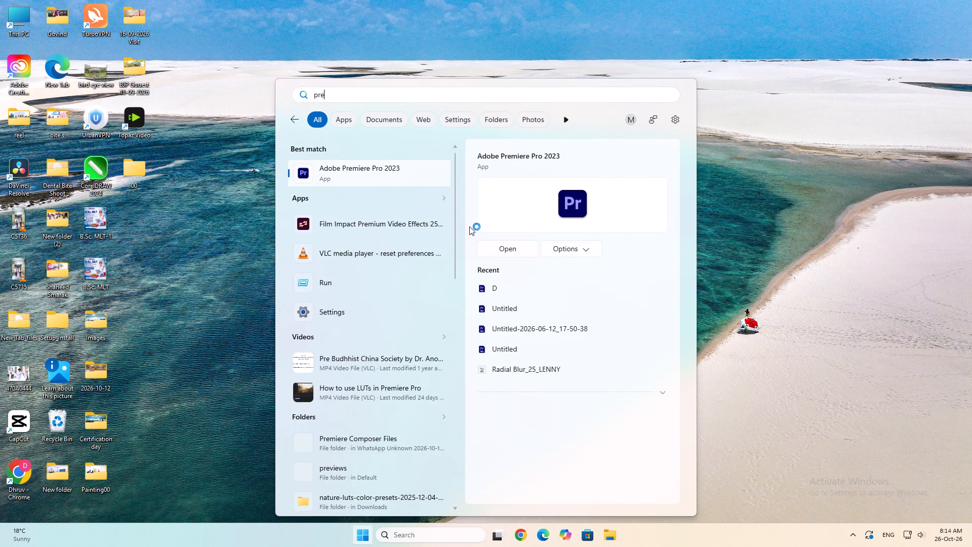
{"action": "key", "text": "Return"}
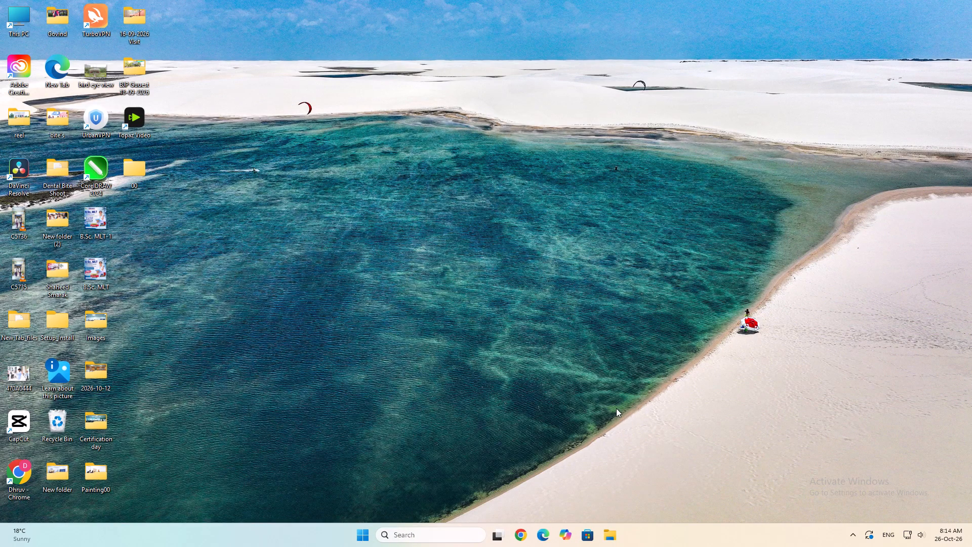
Open Control Panel, search it for "ether", and disable the Ethernet 2 adapter in Network Connections.
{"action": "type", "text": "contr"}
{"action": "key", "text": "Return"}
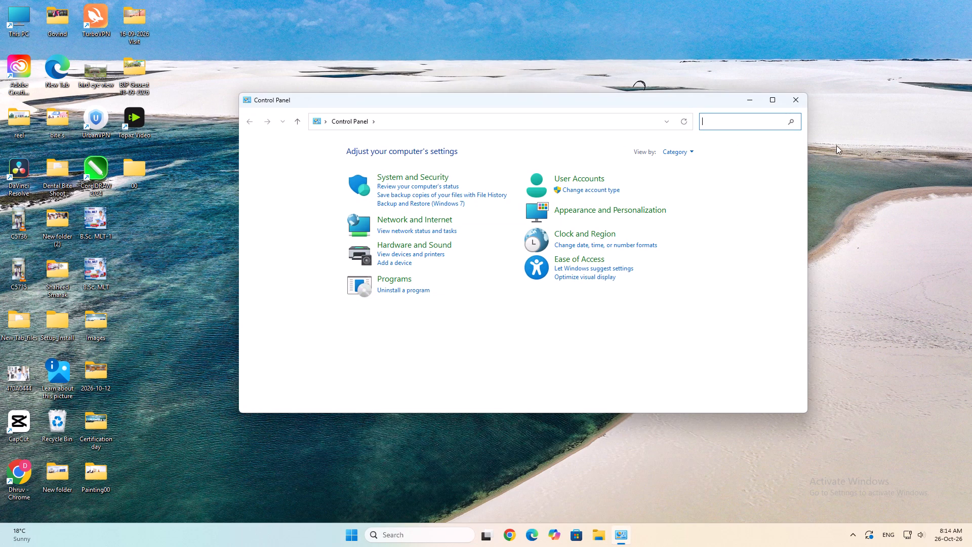
{"action": "left_click", "coordinate": [748, 119]}
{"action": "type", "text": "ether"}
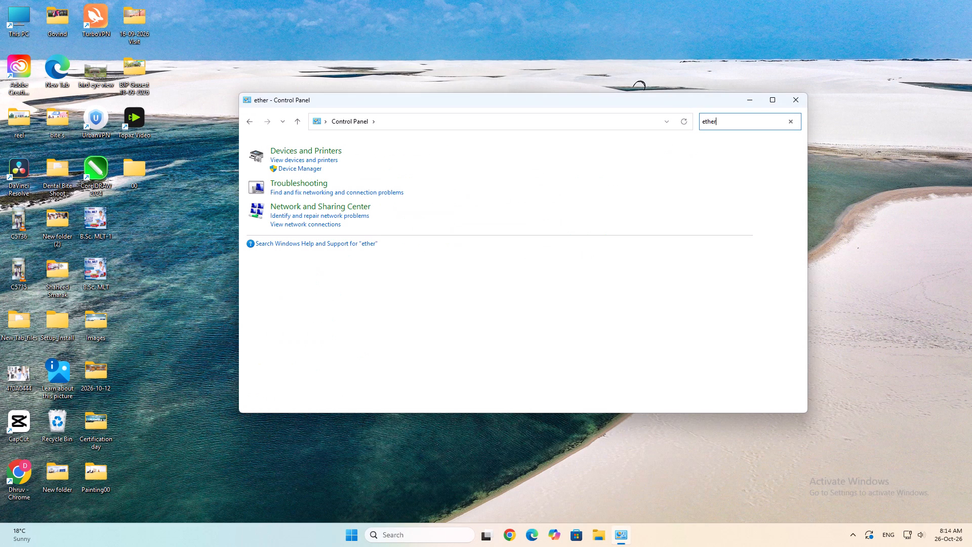
{"action": "left_click", "coordinate": [290, 223]}
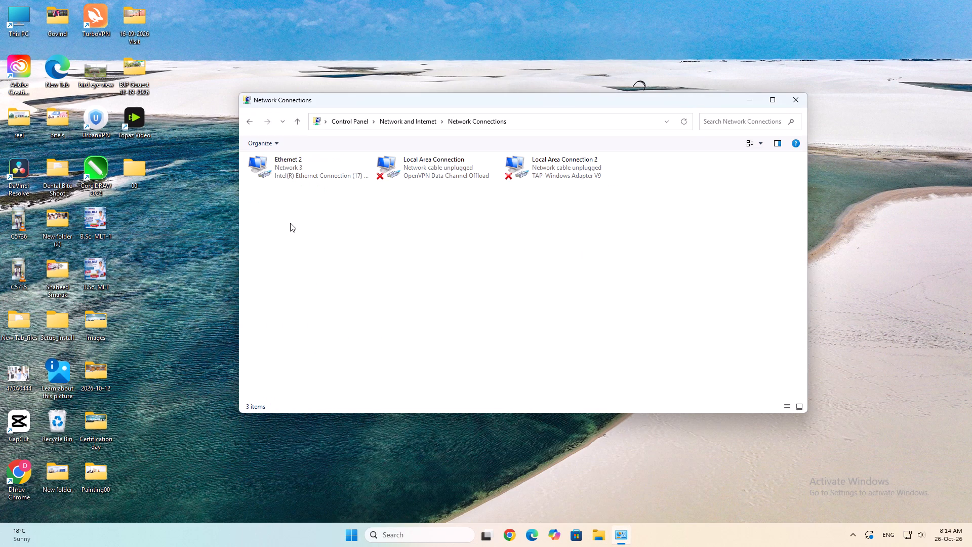
{"action": "double_click", "coordinate": [320, 169]}
{"action": "left_click", "coordinate": [478, 350]}
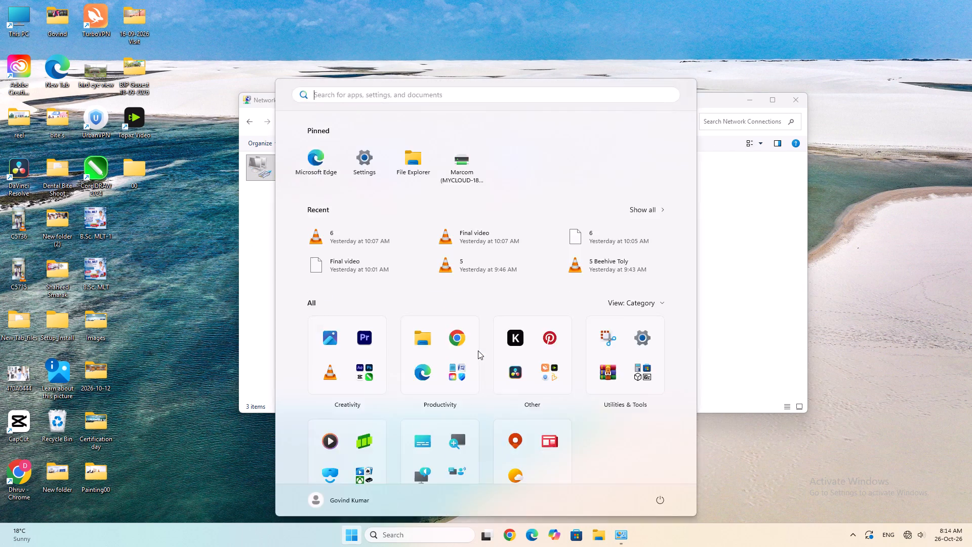
Launch Adobe Premiere Pro 2023 and open the 215 KB recent project Untitled from 9 days ago.
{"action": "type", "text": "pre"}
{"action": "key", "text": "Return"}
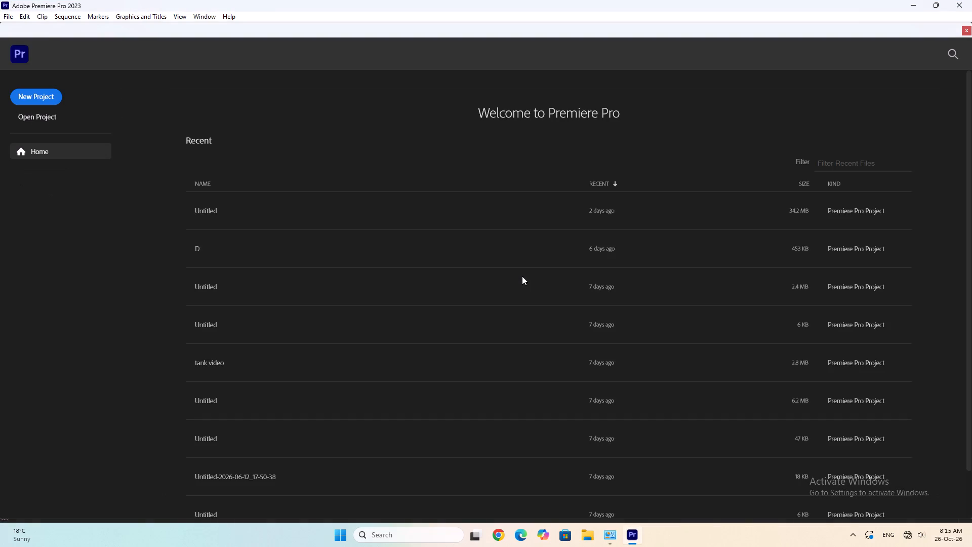
{"action": "scroll", "coordinate": [390, 476], "scroll_direction": "down", "scroll_amount": 5}
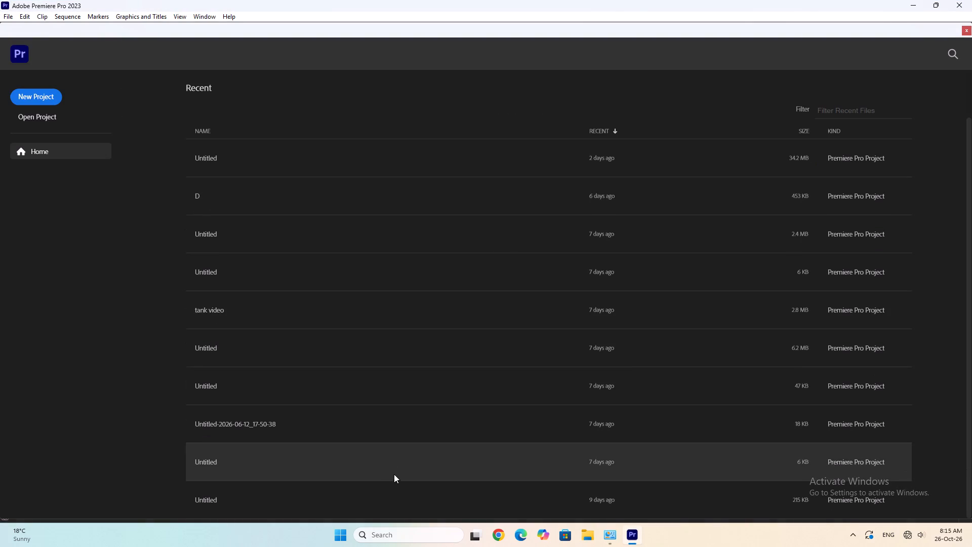
{"action": "left_click", "coordinate": [415, 494]}
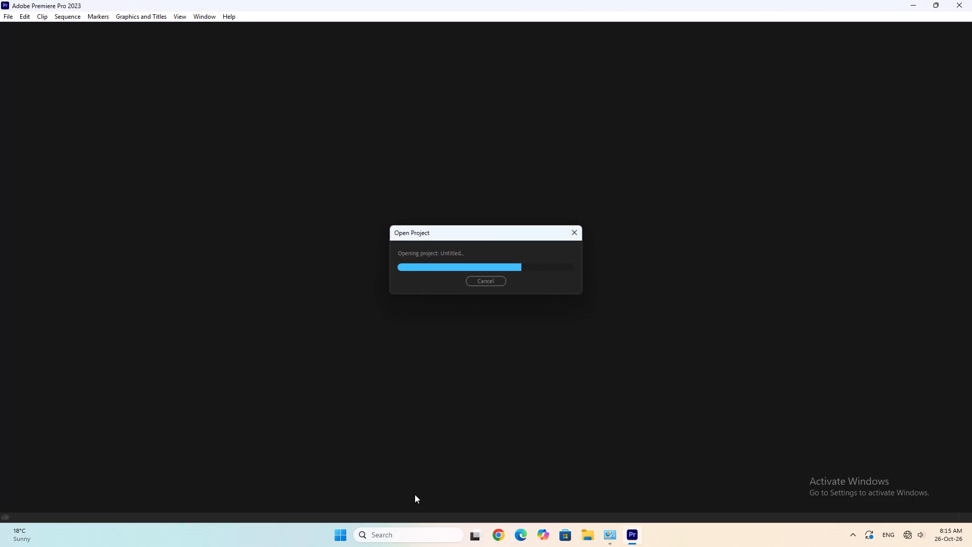
Finish opening the Untitled project, cancelling the linking of its missing media.
{"action": "left_click_drag", "start_coordinate": [498, 236], "coordinate": [559, 178]}
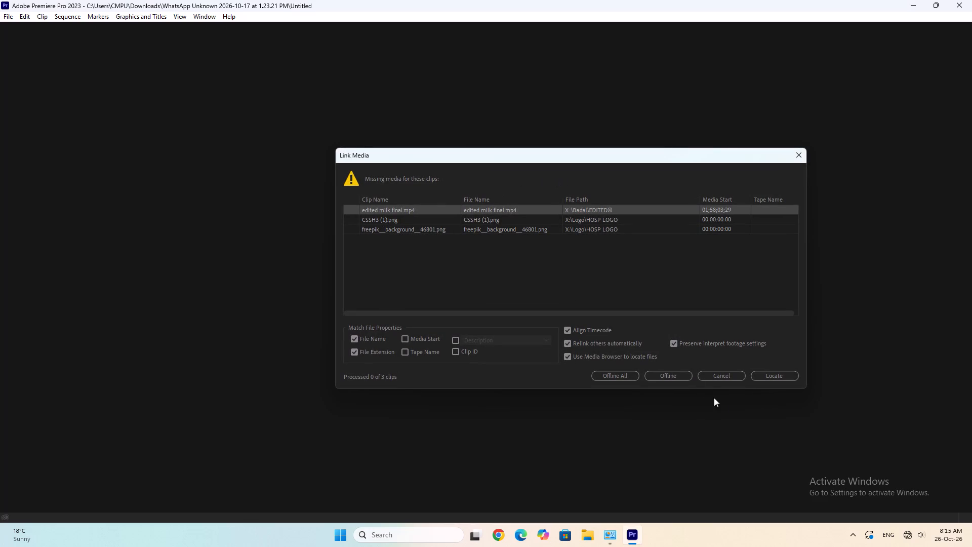
{"action": "left_click", "coordinate": [724, 373]}
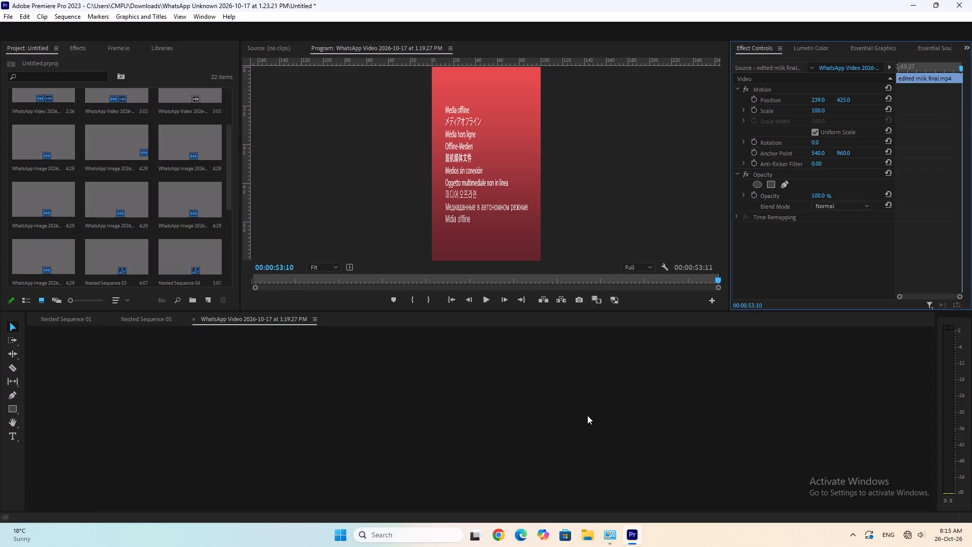
Examine the layout of the WhatsApp Video sequence and return the playhead to its start.
{"action": "left_click_drag", "start_coordinate": [274, 338], "coordinate": [236, 338]}
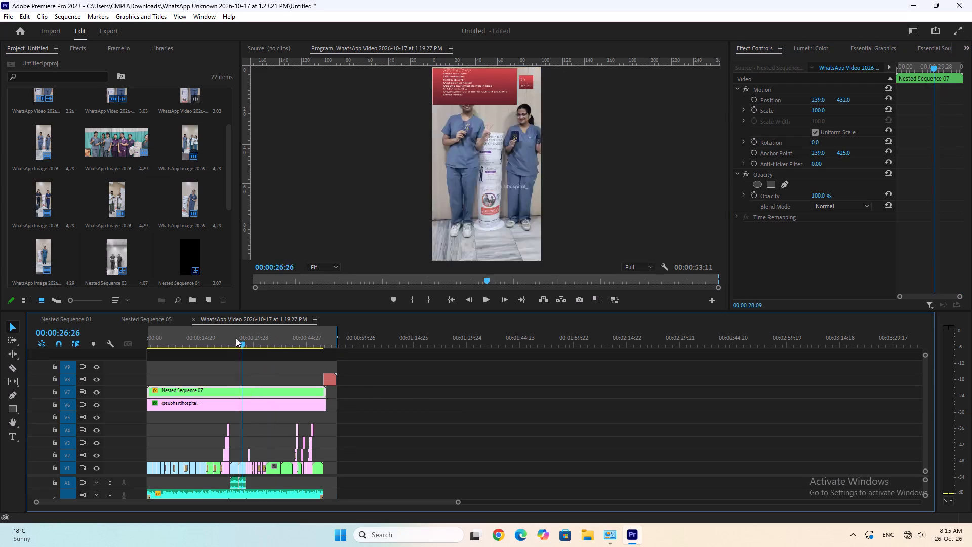
{"action": "left_click_drag", "start_coordinate": [236, 338], "coordinate": [147, 333]}
{"action": "type", "text": "==="}
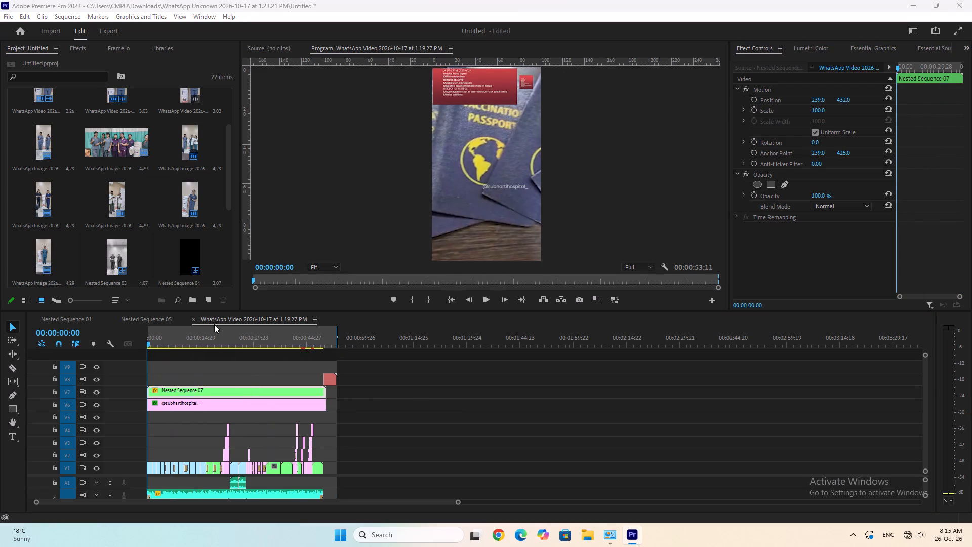
{"action": "left_click", "coordinate": [234, 336]}
{"action": "type", "text": "=="}
{"action": "key", "text": "equal"}
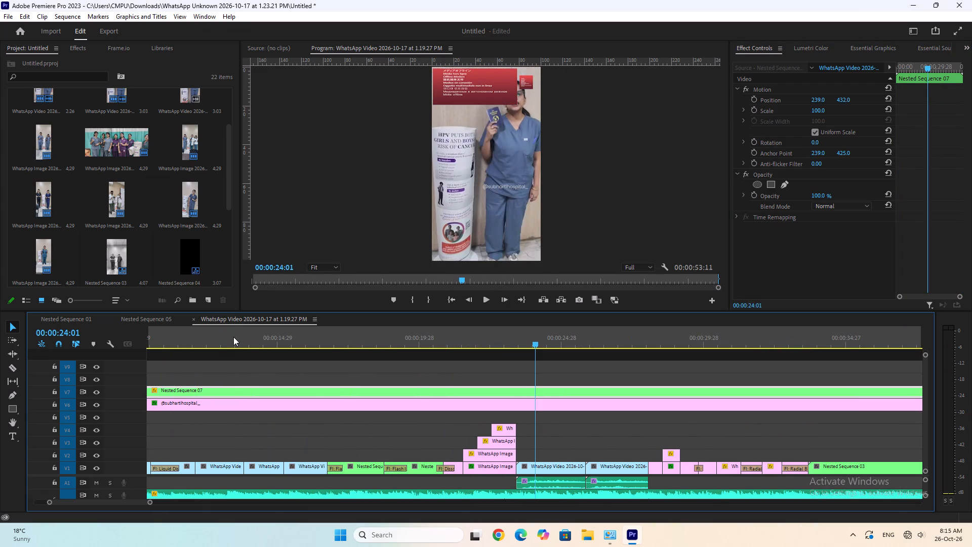
{"action": "scroll", "coordinate": [233, 337], "scroll_direction": "up", "scroll_amount": 3}
{"action": "key", "text": "Home"}
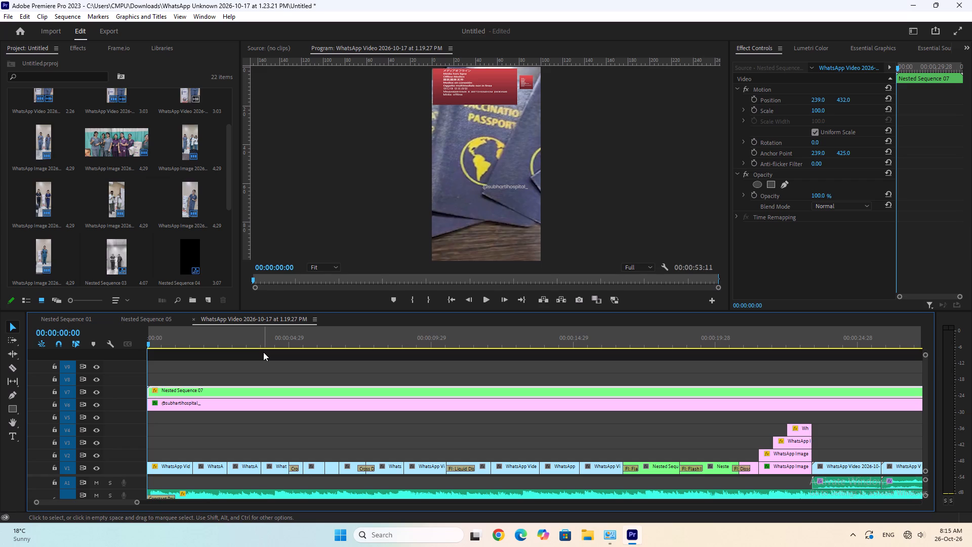
Inspect the contents of Nested Sequence 07 and return to the WhatsApp Video sequence.
{"action": "double_click", "coordinate": [209, 389]}
{"action": "scroll", "coordinate": [209, 390], "scroll_direction": "up", "scroll_amount": 4}
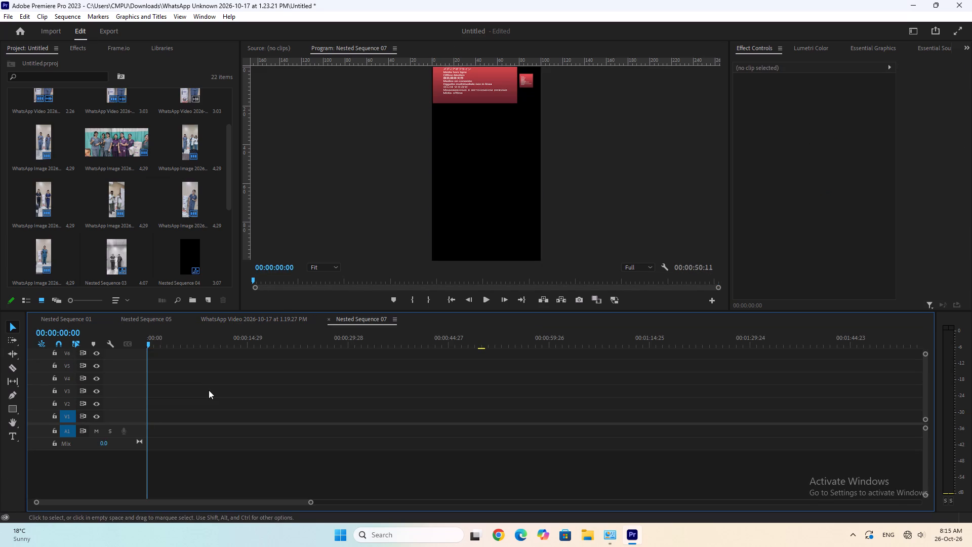
{"action": "key", "text": "Home"}
{"action": "key", "text": "Home"}
{"action": "key", "text": "Home"}
{"action": "type", "text": "=-------======="}
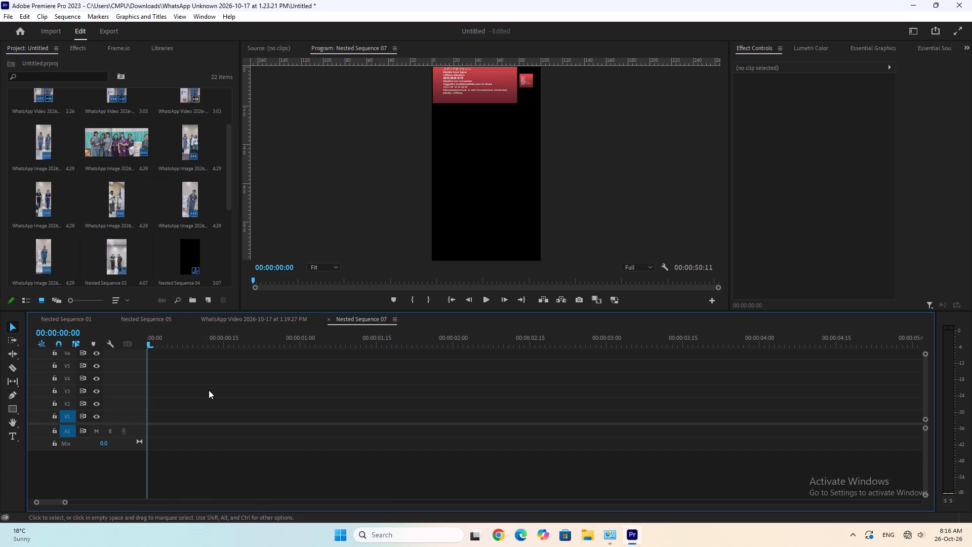
{"action": "left_click", "coordinate": [244, 322]}
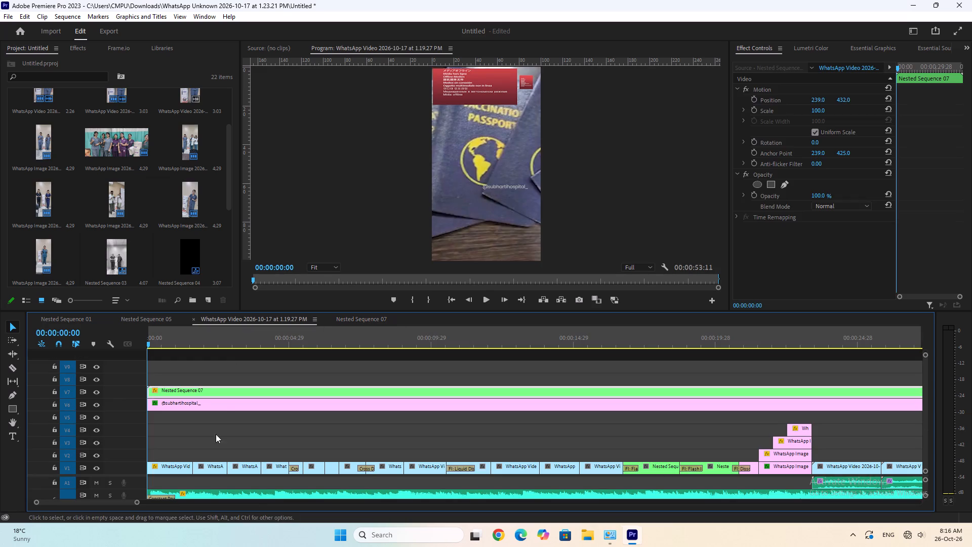
Check which layer holds the offline overlay by toggling the visibility of tracks V6 and V7 off and on.
{"action": "left_click", "coordinate": [215, 436]}
{"action": "left_click", "coordinate": [487, 92]}
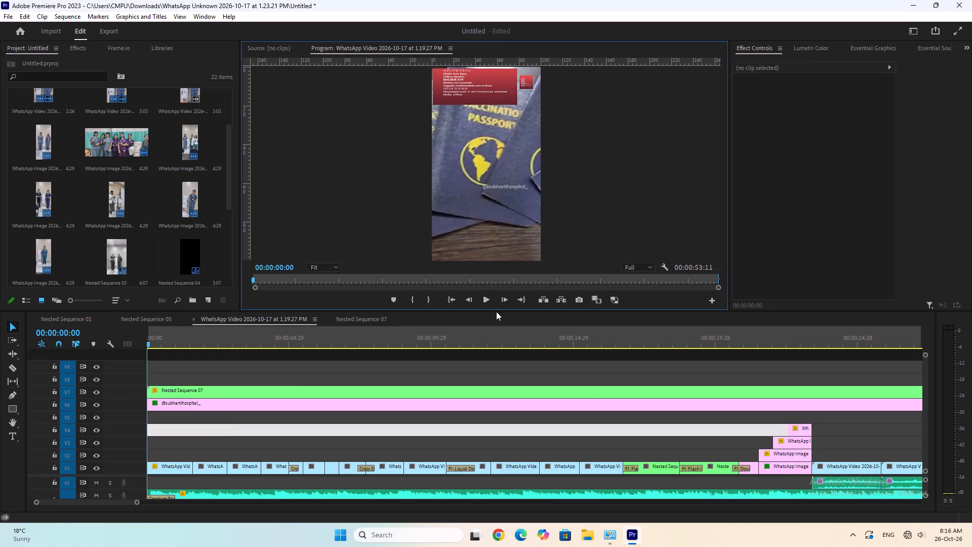
{"action": "left_click", "coordinate": [226, 409]}
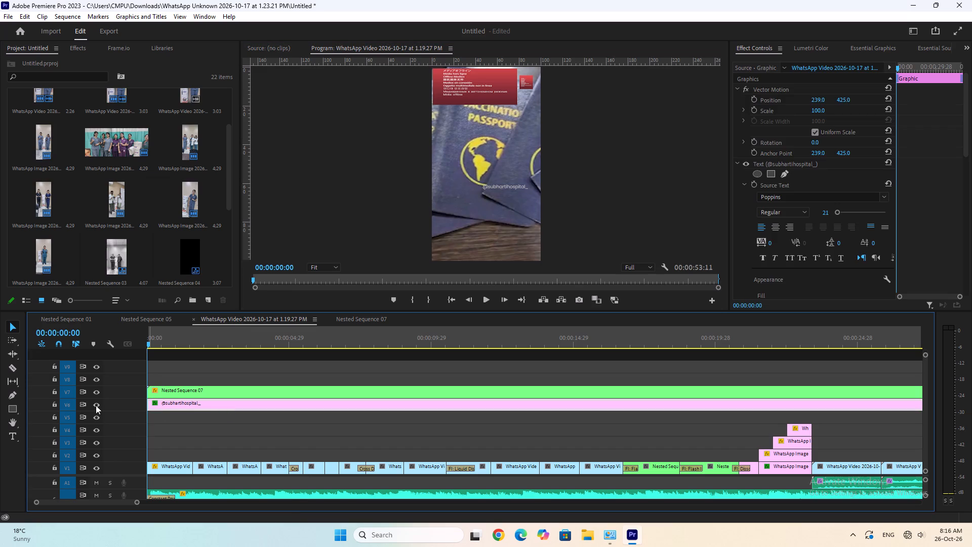
{"action": "left_click", "coordinate": [95, 406]}
{"action": "left_click", "coordinate": [95, 406]}
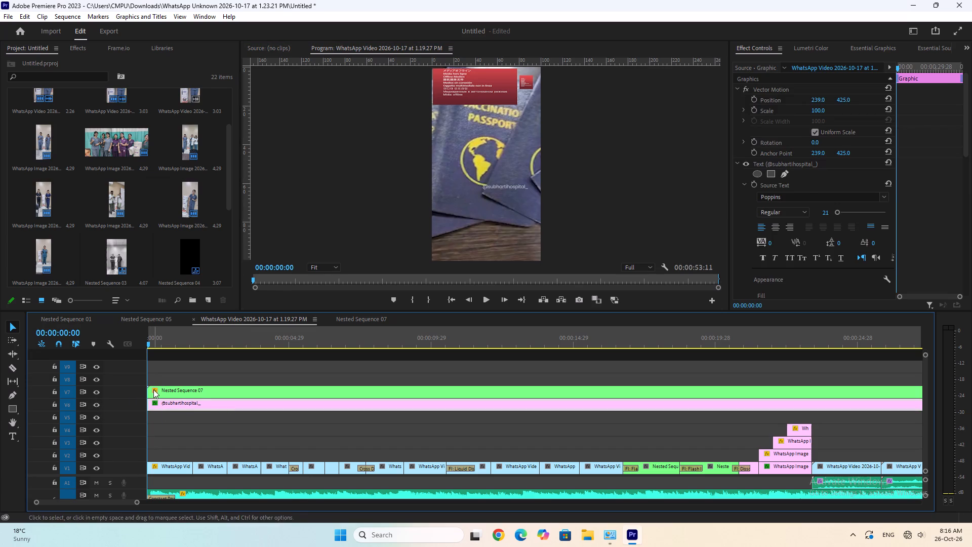
{"action": "left_click", "coordinate": [153, 389]}
{"action": "left_click", "coordinate": [101, 392]}
{"action": "left_click", "coordinate": [101, 392]}
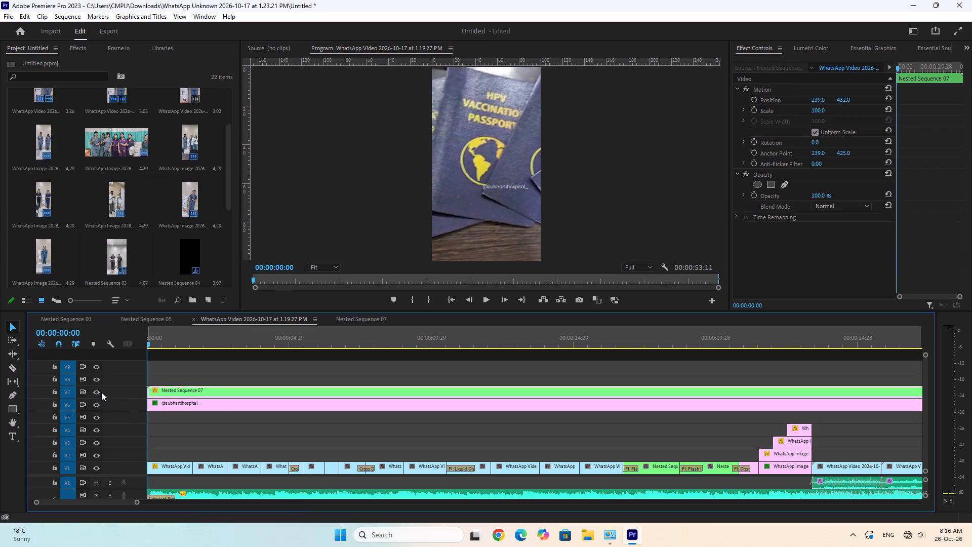
Examine the offline clip on track V8 at the end of the sequence and browse the project items for its source.
{"action": "left_click", "coordinate": [393, 418]}
{"action": "type", "text": "---"}
{"action": "left_click", "coordinate": [327, 335]}
{"action": "type", "text": "=="}
{"action": "key", "text": "equal"}
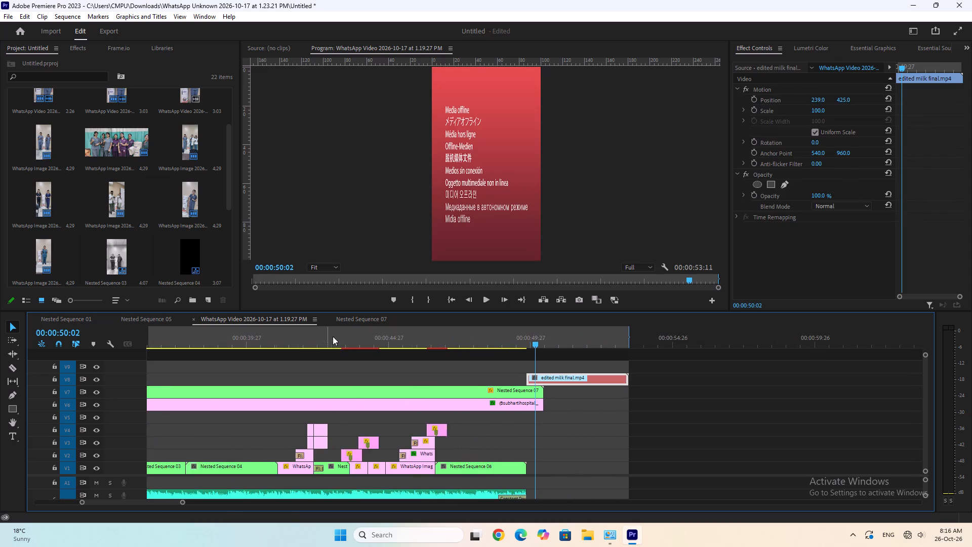
{"action": "key", "text": "equal"}
{"action": "key", "text": "equal"}
{"action": "scroll", "coordinate": [495, 391], "scroll_direction": "down", "scroll_amount": 7}
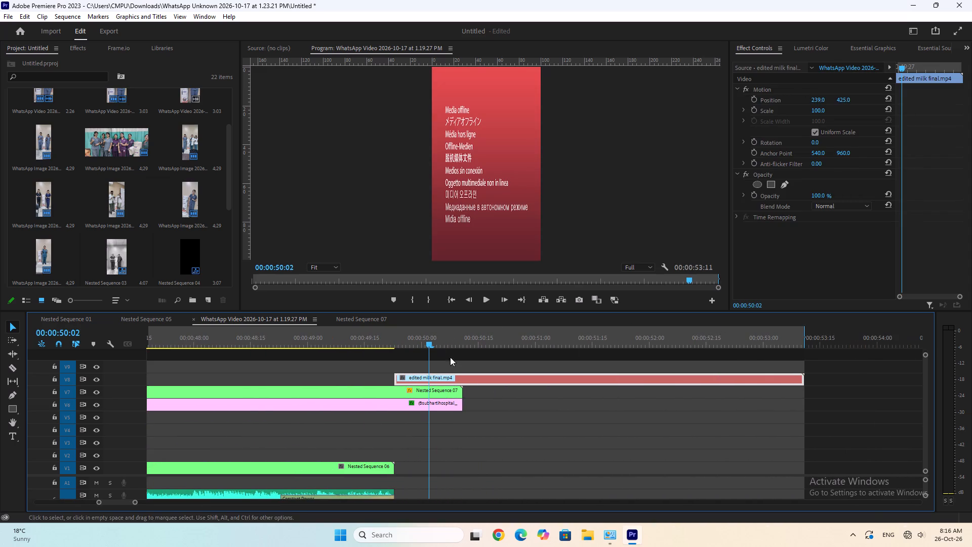
{"action": "scroll", "coordinate": [94, 224], "scroll_direction": "down", "scroll_amount": 9}
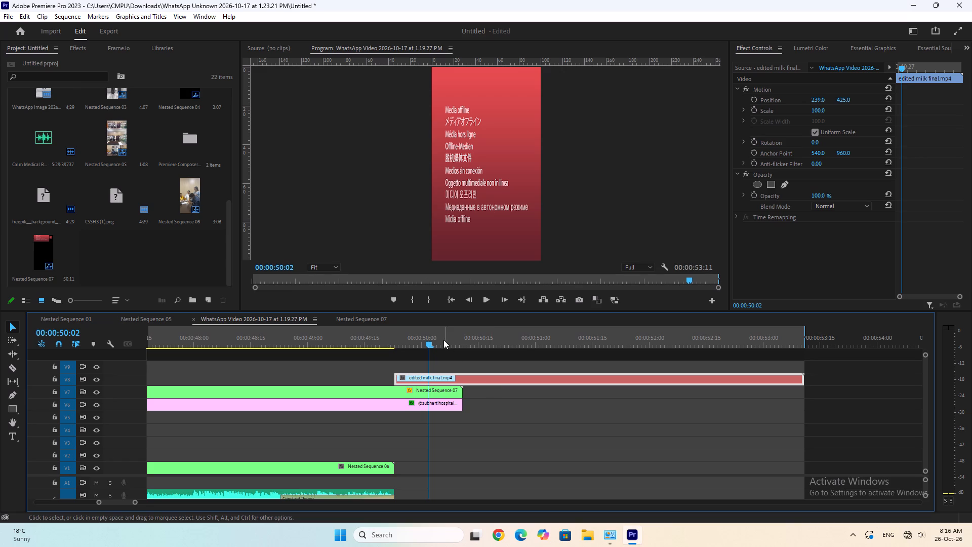
{"action": "left_click_drag", "start_coordinate": [447, 332], "coordinate": [523, 343]}
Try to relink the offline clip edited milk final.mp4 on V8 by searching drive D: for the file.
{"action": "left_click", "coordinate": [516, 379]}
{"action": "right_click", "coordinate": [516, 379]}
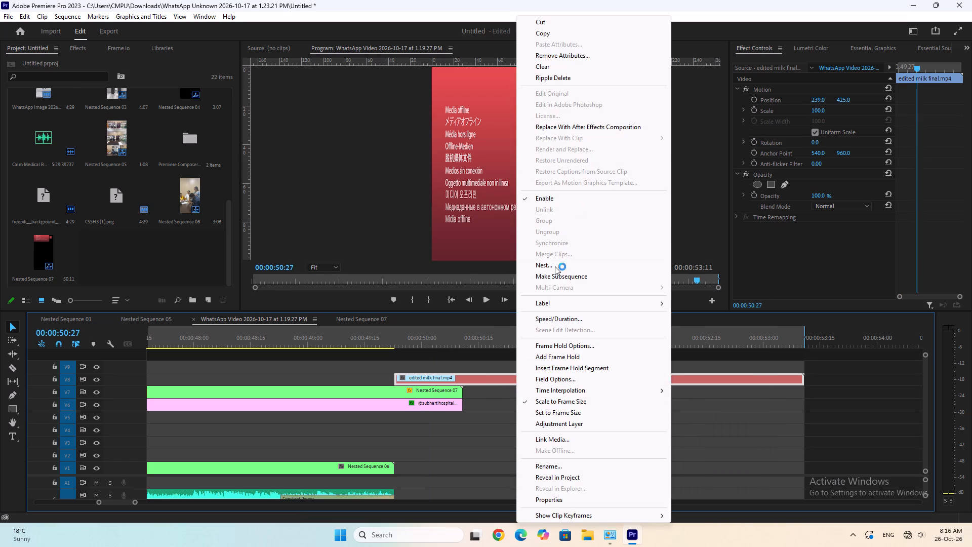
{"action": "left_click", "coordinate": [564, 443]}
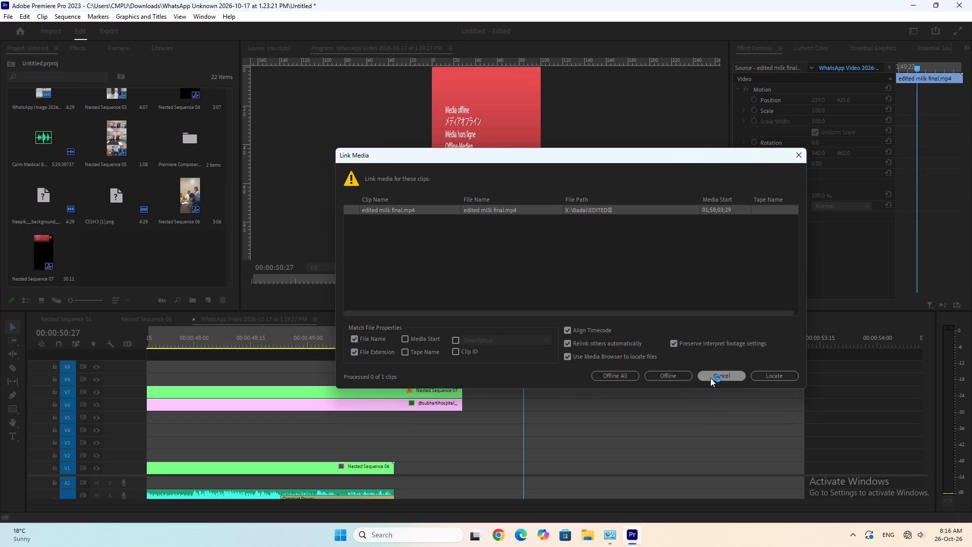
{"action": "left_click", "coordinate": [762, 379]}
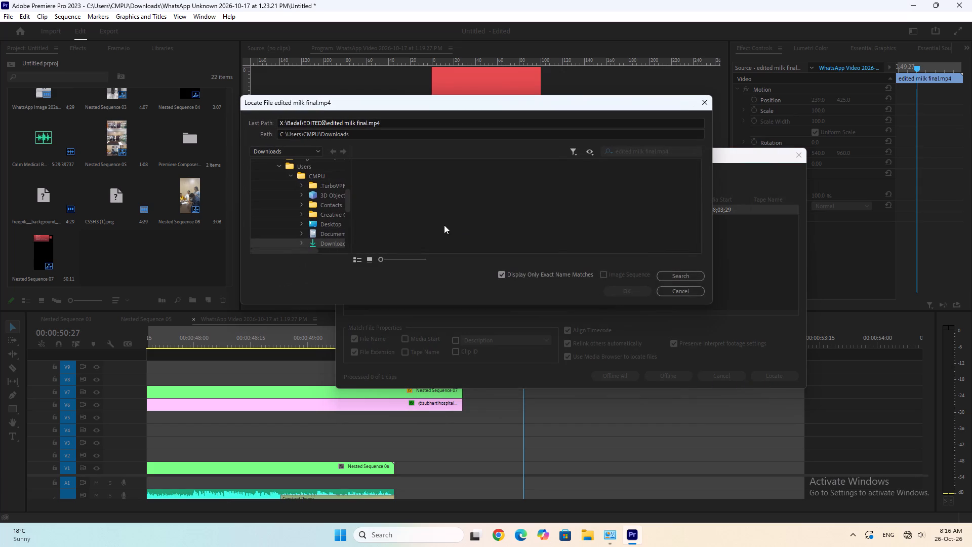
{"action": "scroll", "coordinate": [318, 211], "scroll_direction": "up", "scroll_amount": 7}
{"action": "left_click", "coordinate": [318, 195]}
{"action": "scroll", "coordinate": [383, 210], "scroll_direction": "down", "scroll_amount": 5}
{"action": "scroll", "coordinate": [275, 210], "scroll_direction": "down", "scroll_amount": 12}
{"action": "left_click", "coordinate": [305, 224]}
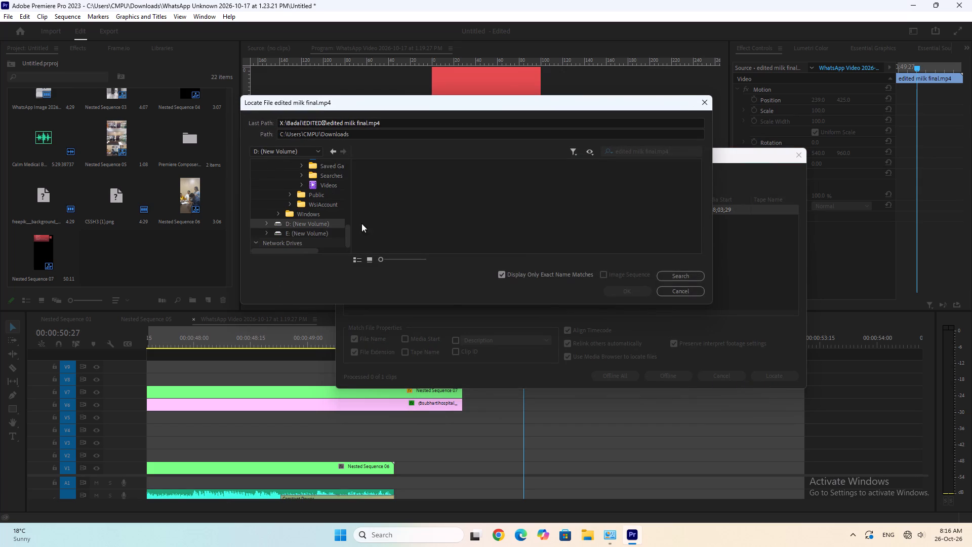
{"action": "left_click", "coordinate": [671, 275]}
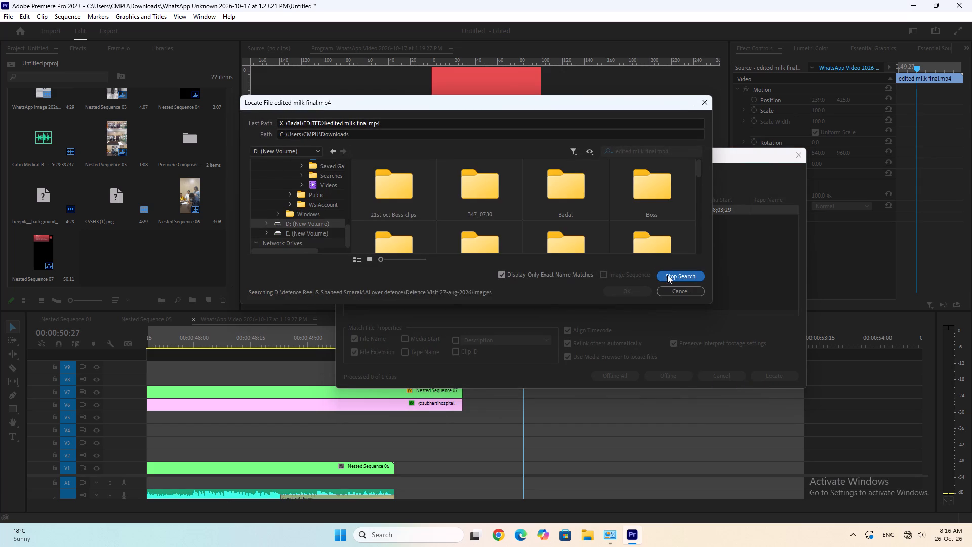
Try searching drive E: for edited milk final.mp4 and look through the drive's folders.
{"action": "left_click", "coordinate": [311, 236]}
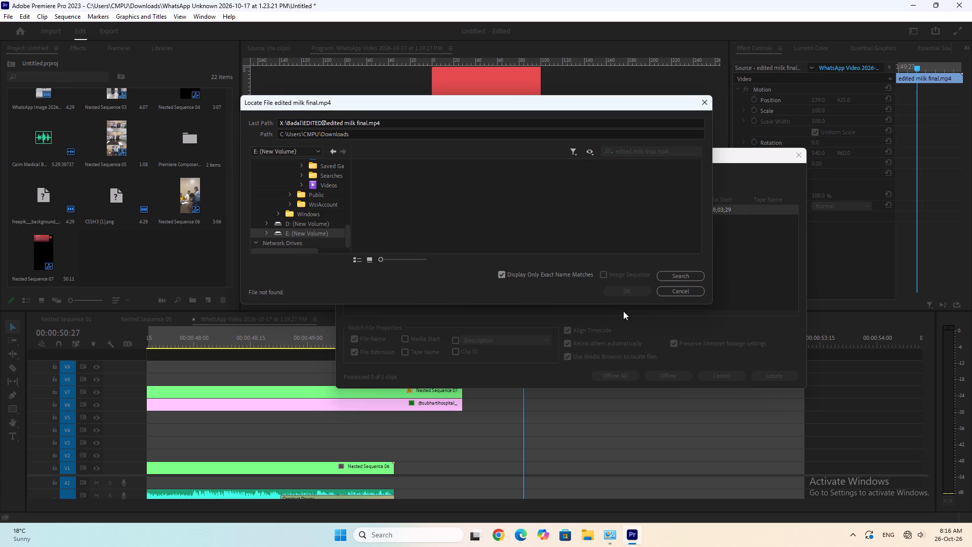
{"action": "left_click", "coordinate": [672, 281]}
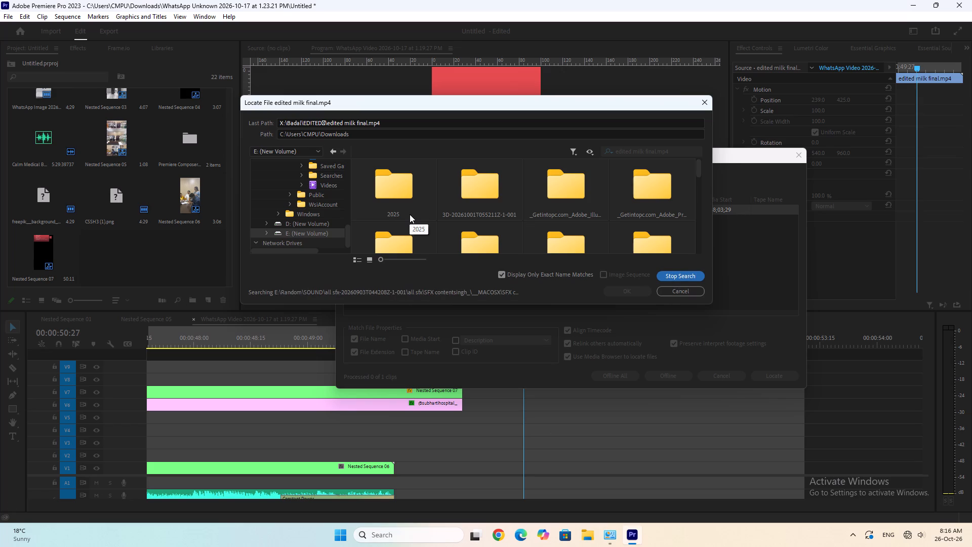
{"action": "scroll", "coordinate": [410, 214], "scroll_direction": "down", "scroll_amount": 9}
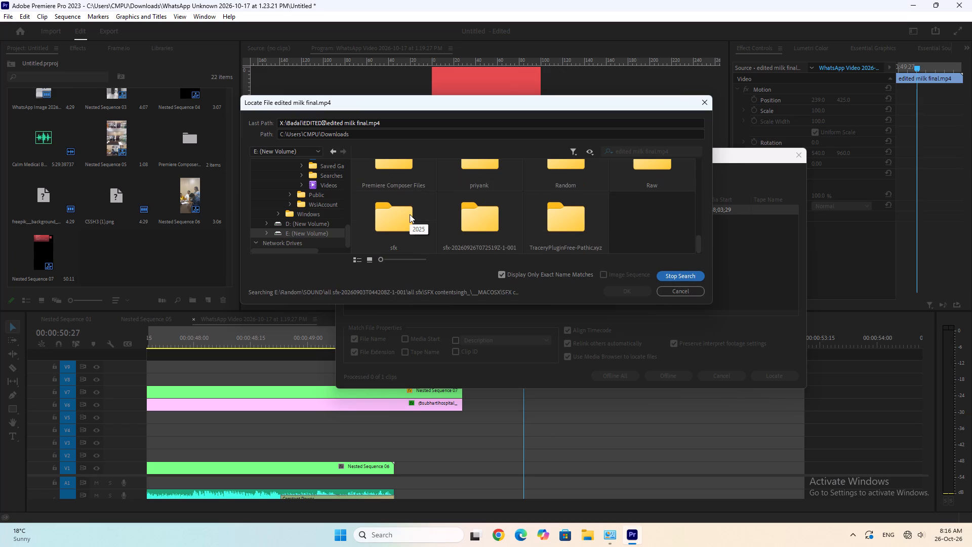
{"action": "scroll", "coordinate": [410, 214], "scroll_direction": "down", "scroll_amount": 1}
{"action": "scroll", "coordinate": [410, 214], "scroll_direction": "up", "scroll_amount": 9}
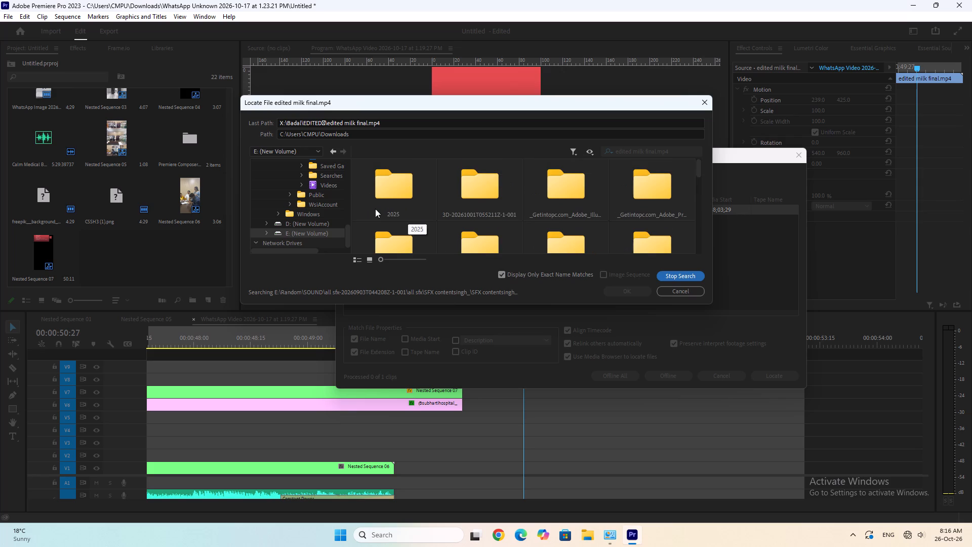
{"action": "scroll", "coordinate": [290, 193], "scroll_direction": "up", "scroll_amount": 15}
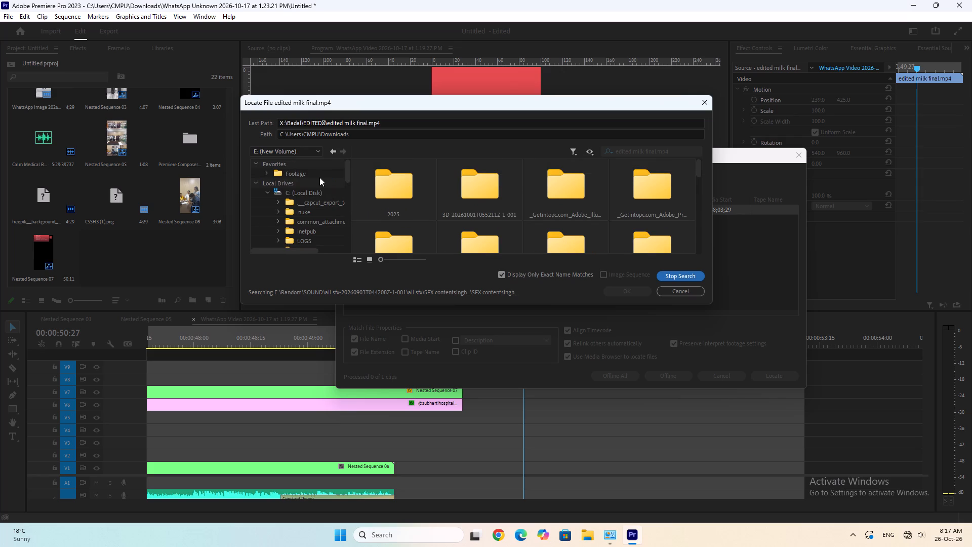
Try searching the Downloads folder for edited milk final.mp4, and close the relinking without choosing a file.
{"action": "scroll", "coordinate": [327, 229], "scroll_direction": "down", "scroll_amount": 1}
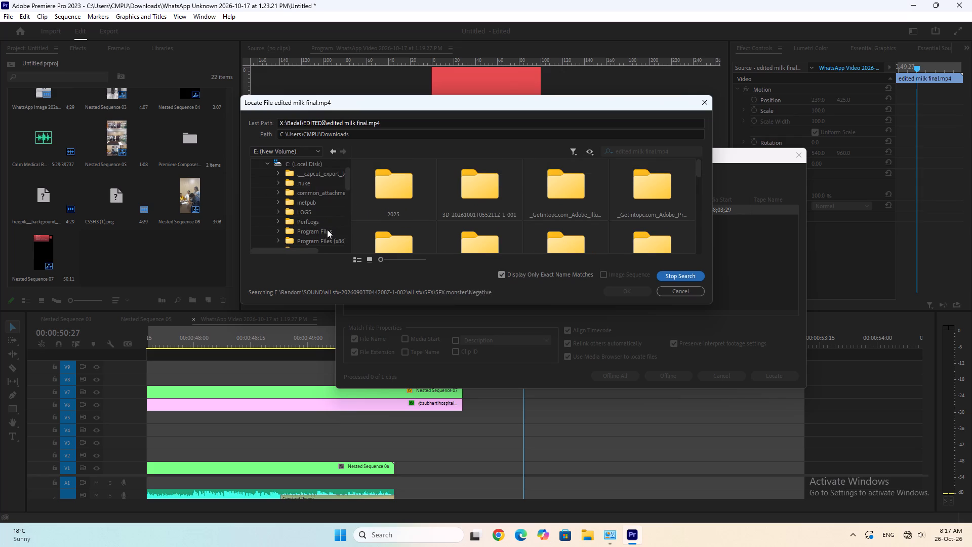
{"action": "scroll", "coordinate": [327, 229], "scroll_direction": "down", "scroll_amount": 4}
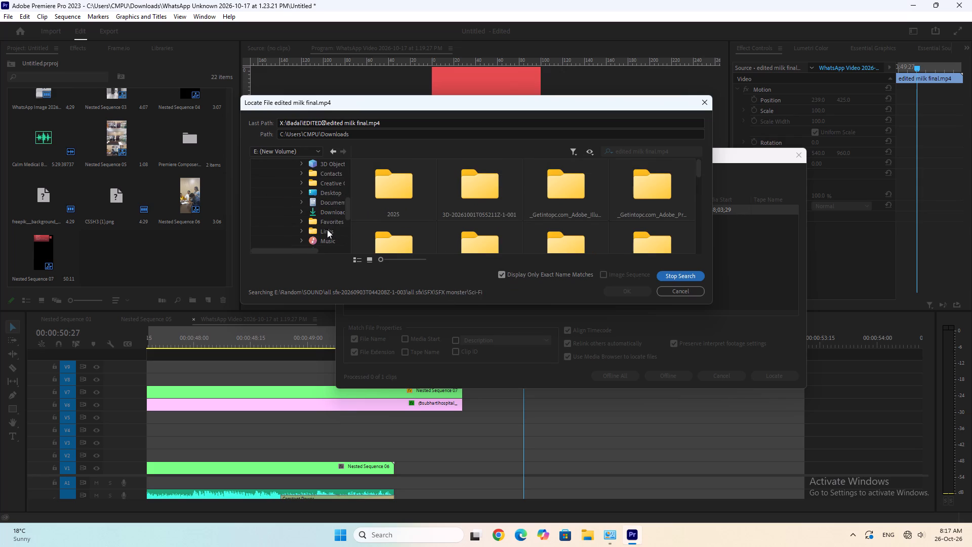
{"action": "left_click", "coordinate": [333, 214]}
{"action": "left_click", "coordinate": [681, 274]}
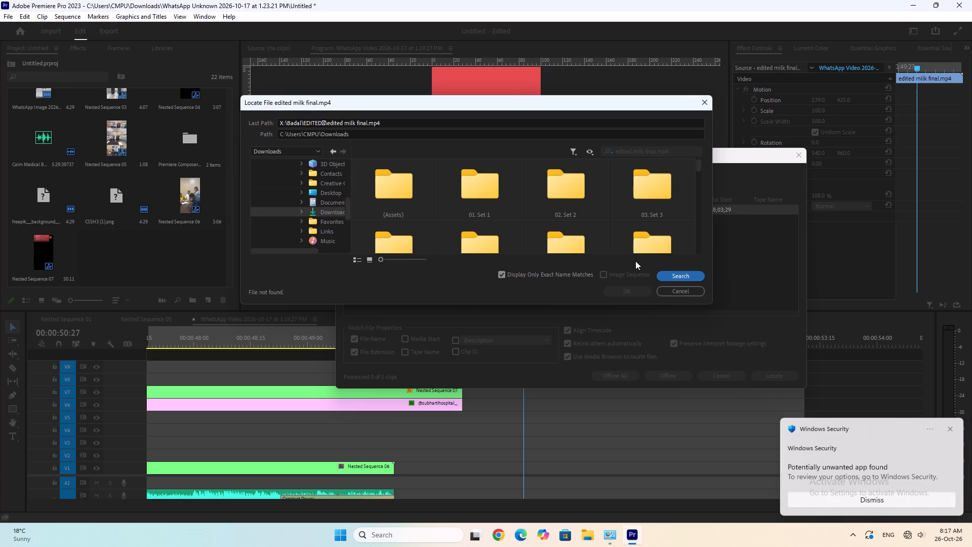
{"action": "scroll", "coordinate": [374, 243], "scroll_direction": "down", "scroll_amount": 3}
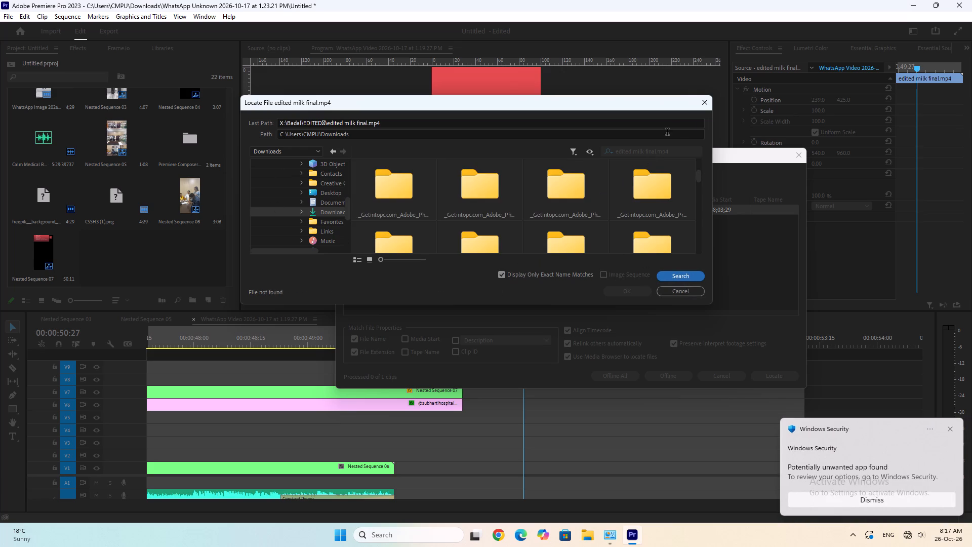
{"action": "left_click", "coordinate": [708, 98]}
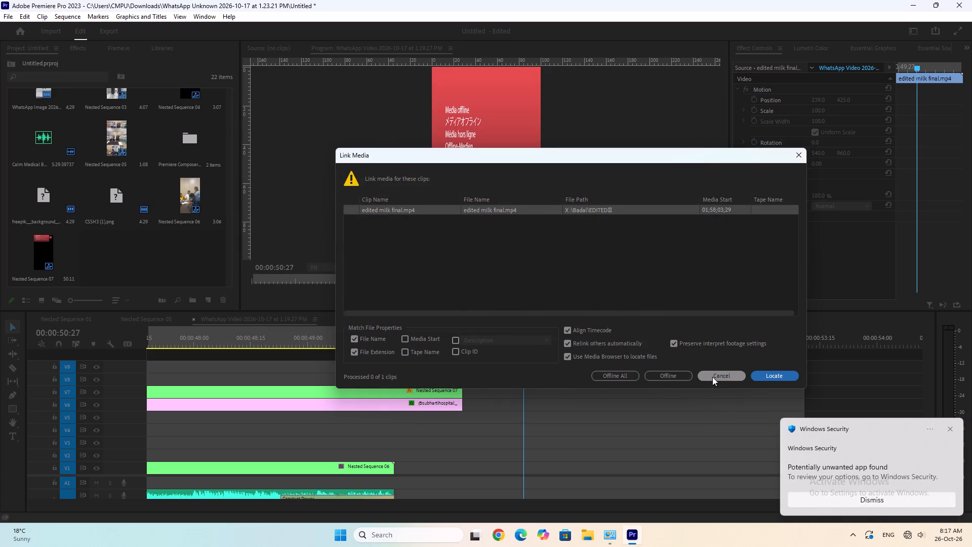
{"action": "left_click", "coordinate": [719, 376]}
Inspect the offline entry edited milk final.mp4 in the 17-10-26 bin, leaving its offline file settings unedited.
{"action": "left_click", "coordinate": [437, 447]}
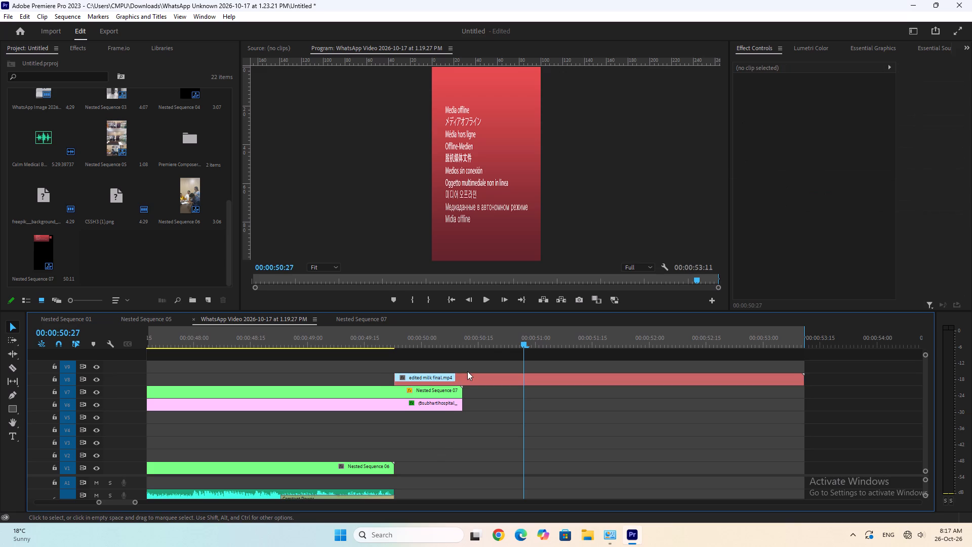
{"action": "left_click_drag", "start_coordinate": [466, 337], "coordinate": [400, 340]}
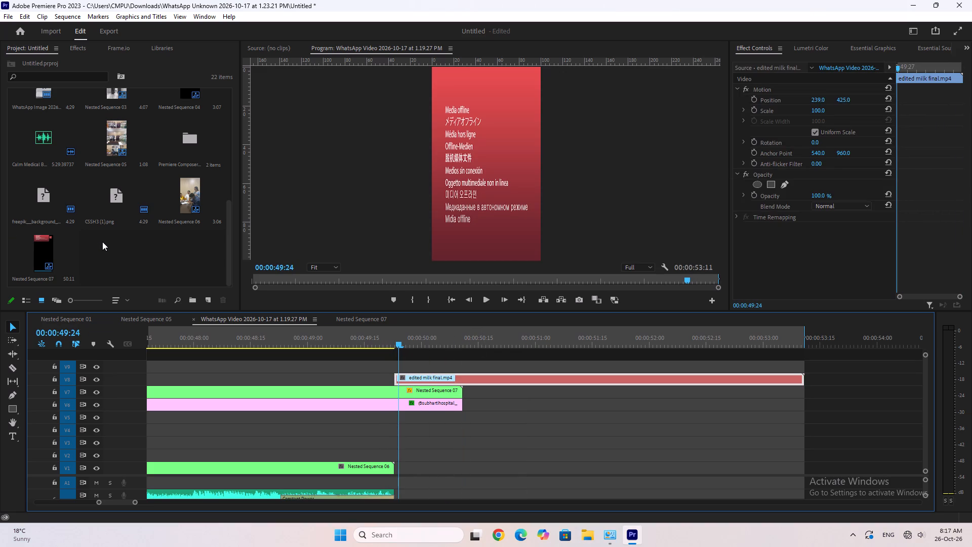
{"action": "scroll", "coordinate": [102, 242], "scroll_direction": "up", "scroll_amount": 3}
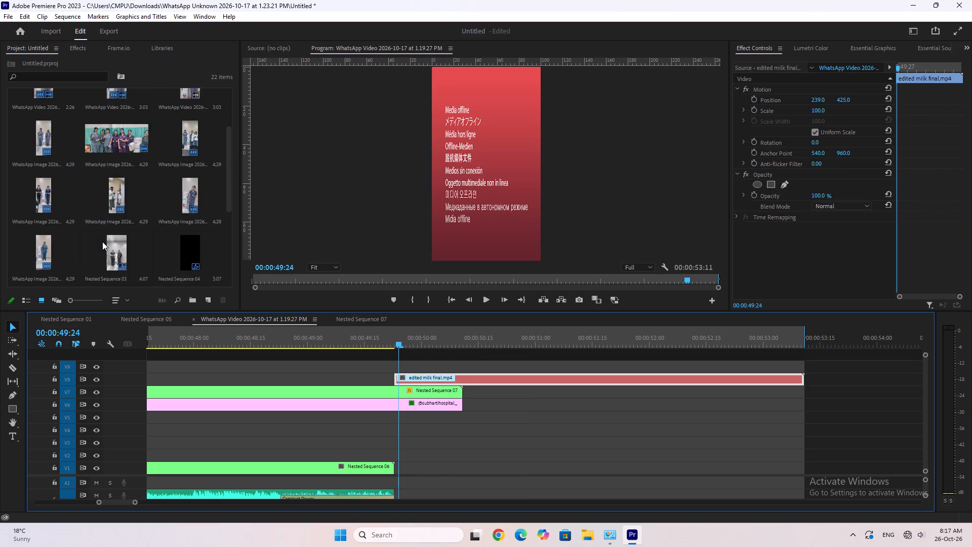
{"action": "scroll", "coordinate": [102, 242], "scroll_direction": "up", "scroll_amount": 5}
{"action": "double_click", "coordinate": [50, 117]}
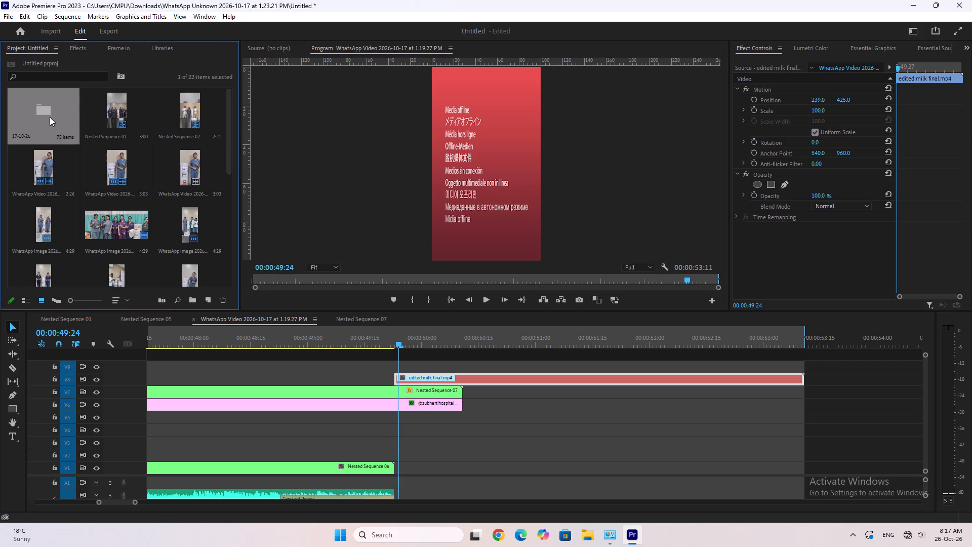
{"action": "double_click", "coordinate": [45, 110]}
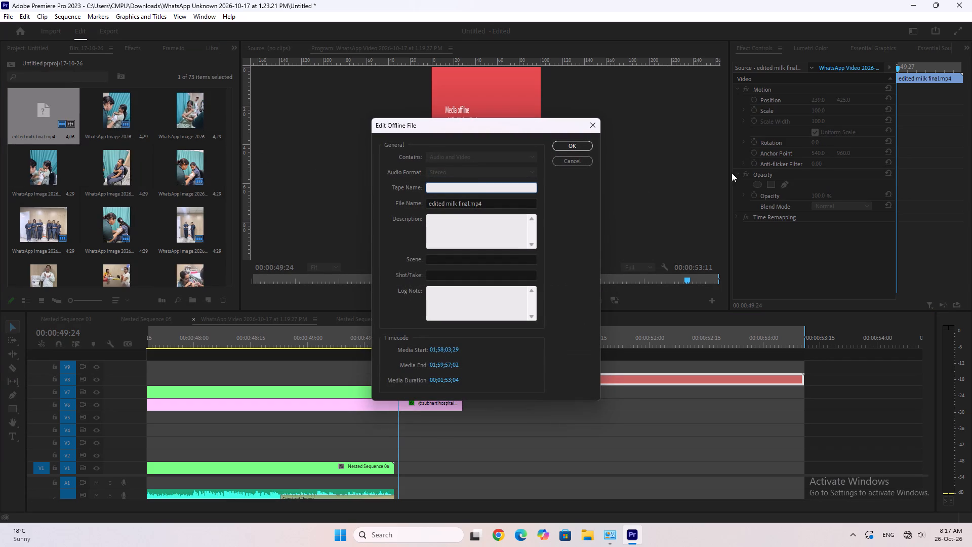
{"action": "left_click", "coordinate": [576, 159]}
Return the playhead to the start of the WhatsApp Video sequence and examine its full video and audio track layout.
{"action": "left_click", "coordinate": [501, 480]}
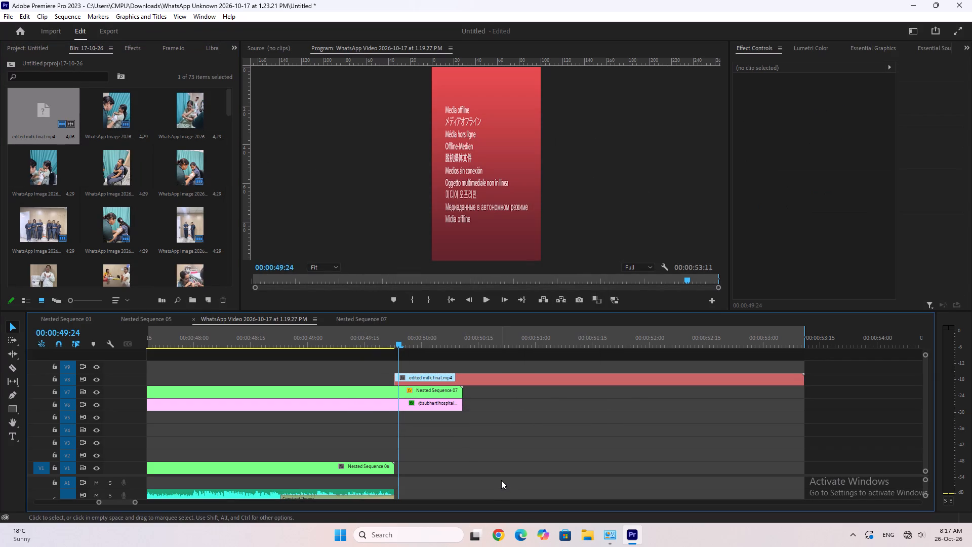
{"action": "key", "text": "Home"}
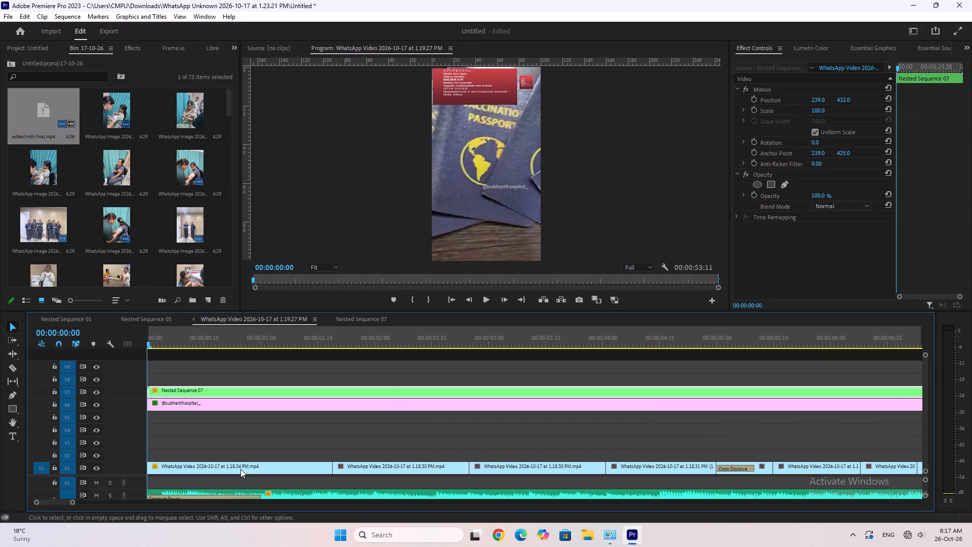
{"action": "scroll", "coordinate": [257, 442], "scroll_direction": "down", "scroll_amount": 13, "text": "alt"}
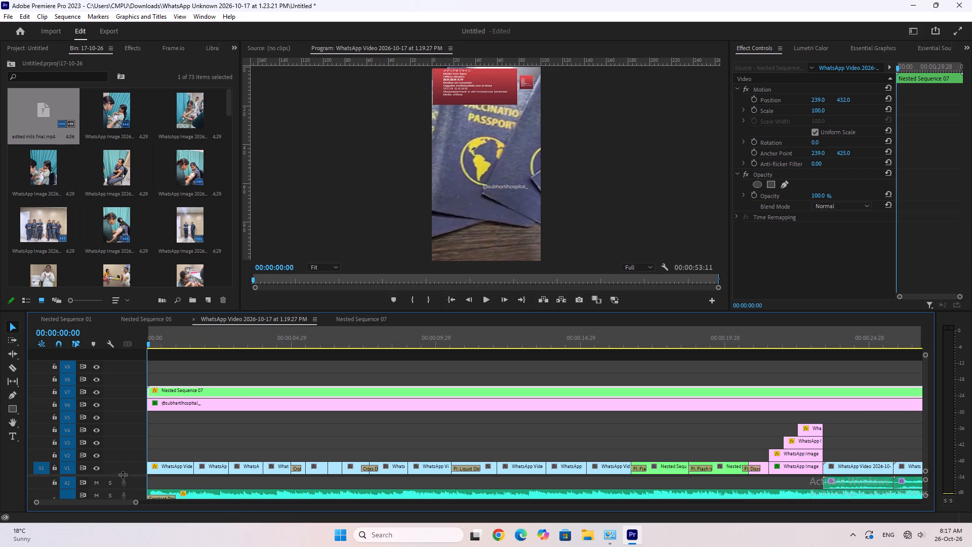
{"action": "left_click_drag", "start_coordinate": [123, 475], "coordinate": [131, 450]}
{"action": "left_click", "coordinate": [284, 408]}
{"action": "scroll", "coordinate": [284, 408], "scroll_direction": "down", "scroll_amount": 4, "text": "alt"}
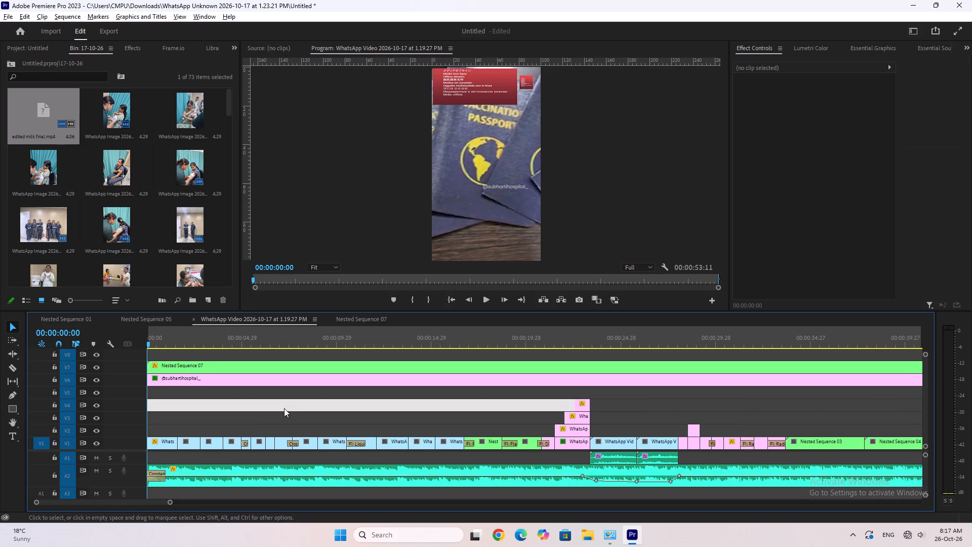
{"action": "scroll", "coordinate": [284, 408], "scroll_direction": "down", "scroll_amount": 2, "text": "alt"}
{"action": "left_click", "coordinate": [303, 385]}
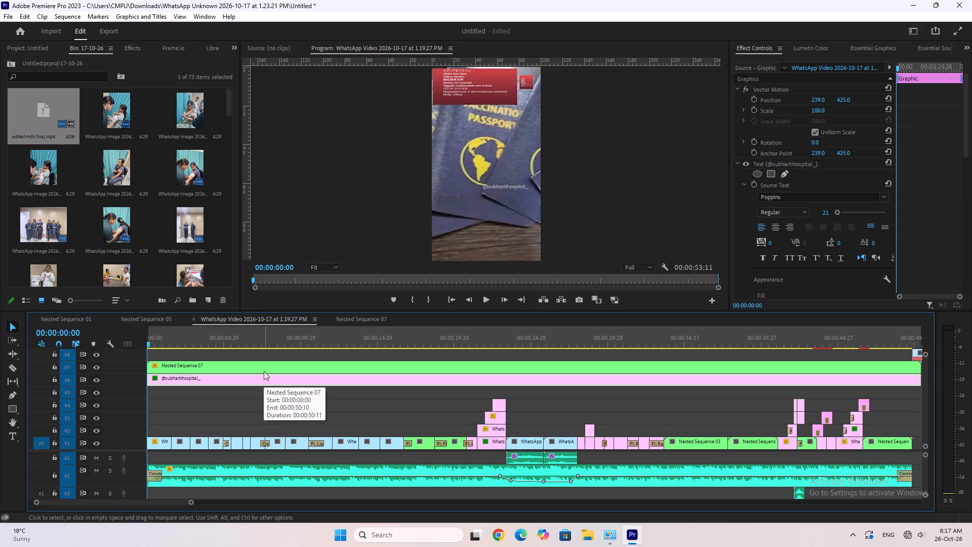
{"action": "left_click", "coordinate": [247, 411]}
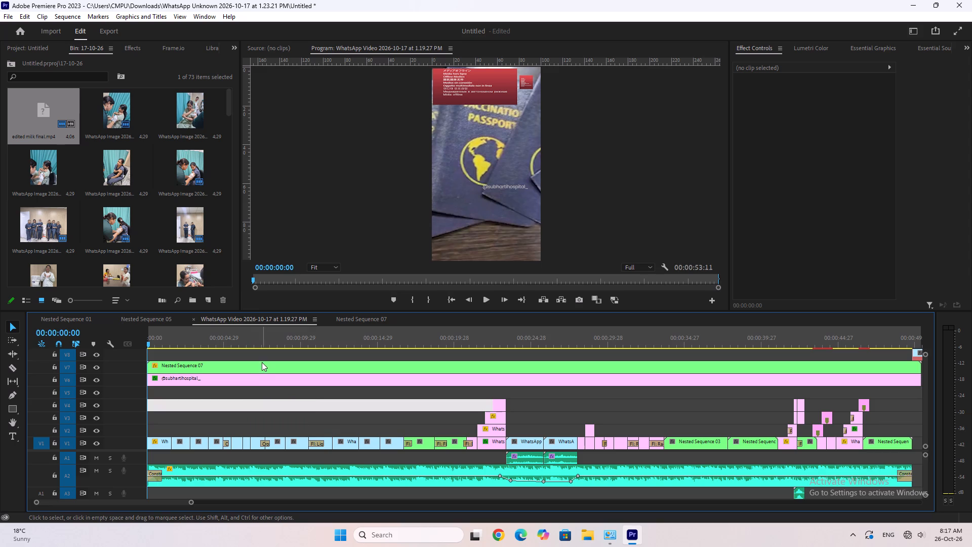
Open Nested Sequence 07 and examine the full length of its two offline image clips on tracks V7 and V8.
{"action": "double_click", "coordinate": [264, 367]}
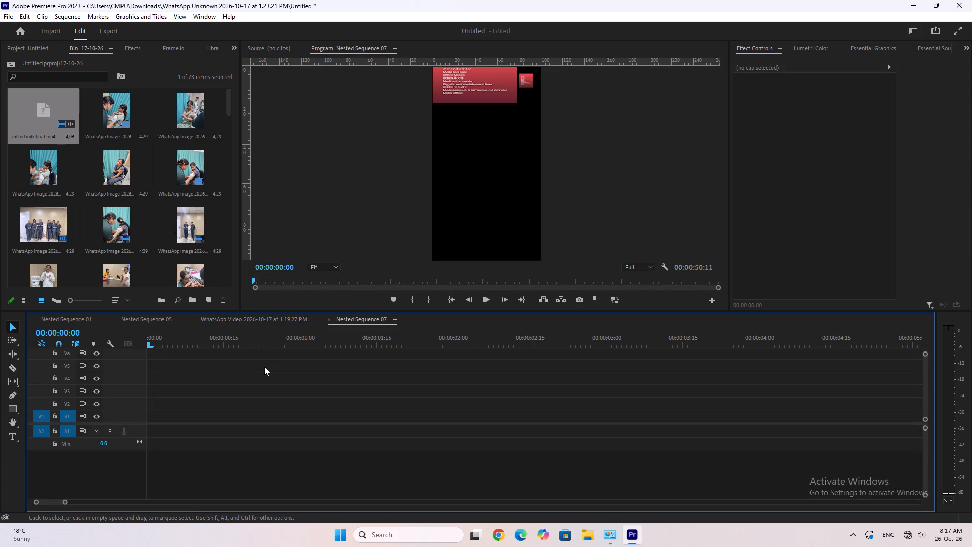
{"action": "scroll", "coordinate": [264, 367], "scroll_direction": "up", "scroll_amount": 5}
{"action": "scroll", "coordinate": [264, 367], "scroll_direction": "down", "scroll_amount": 20}
{"action": "scroll", "coordinate": [264, 367], "scroll_direction": "down", "scroll_amount": 2}
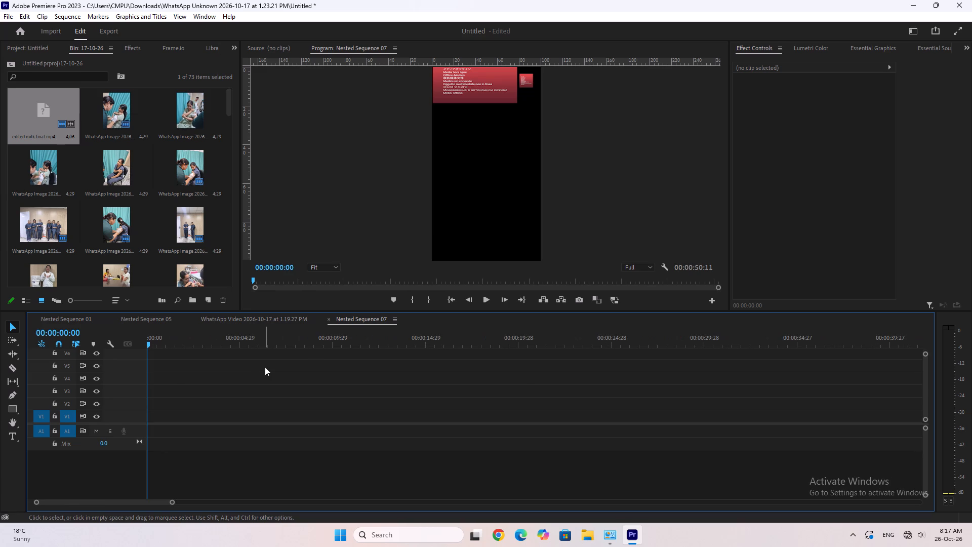
{"action": "key", "text": "Home"}
{"action": "key", "text": "Home"}
{"action": "key", "text": "Home"}
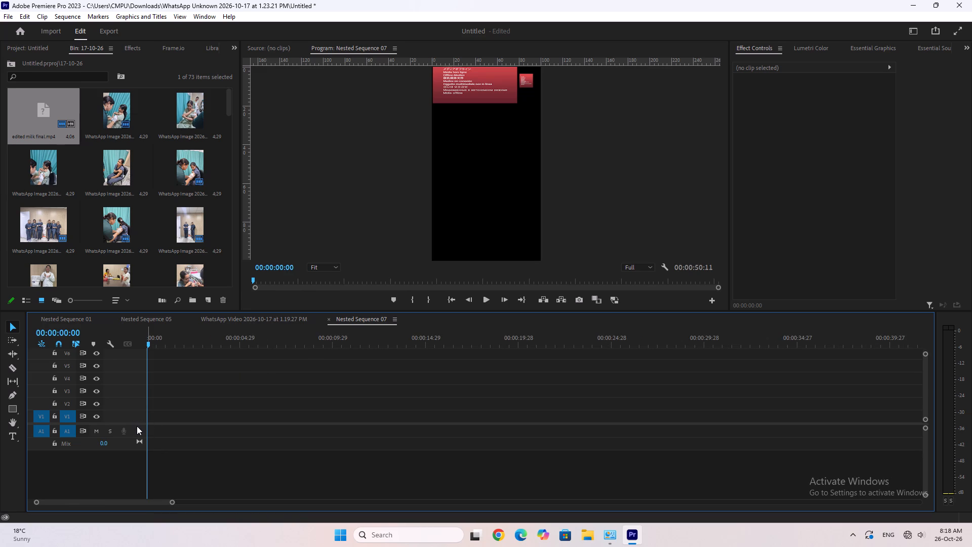
{"action": "left_click_drag", "start_coordinate": [138, 423], "coordinate": [126, 475]}
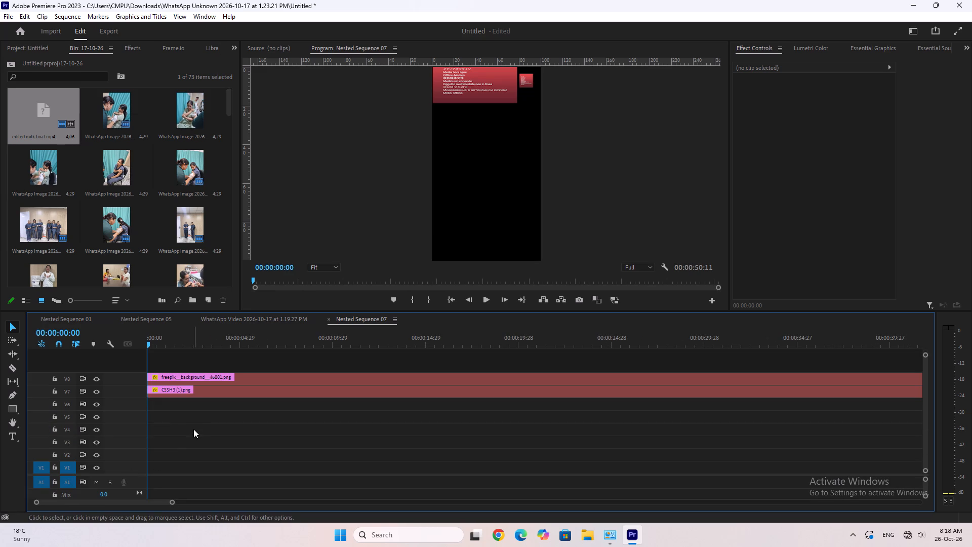
{"action": "scroll", "coordinate": [196, 412], "scroll_direction": "down", "scroll_amount": 7, "text": "alt"}
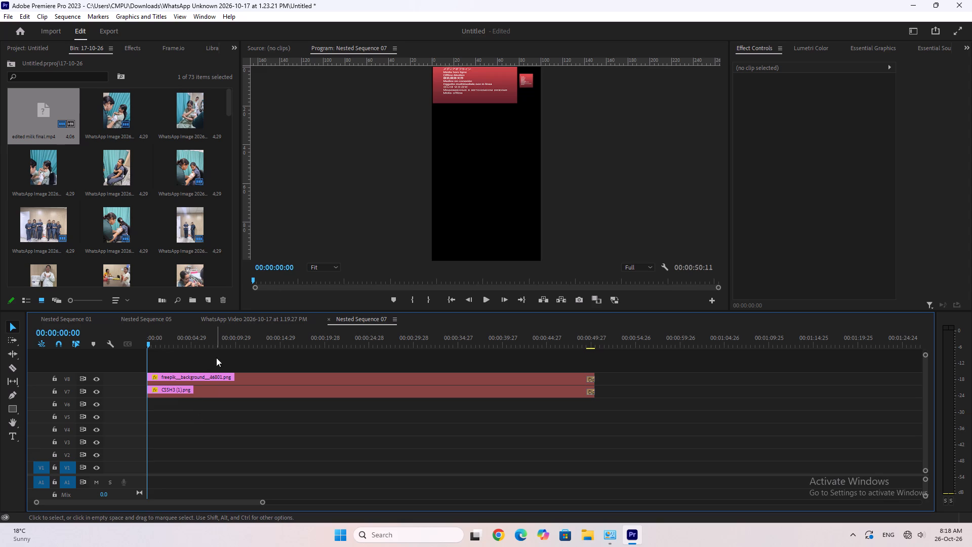
{"action": "left_click_drag", "start_coordinate": [216, 358], "coordinate": [177, 444]}
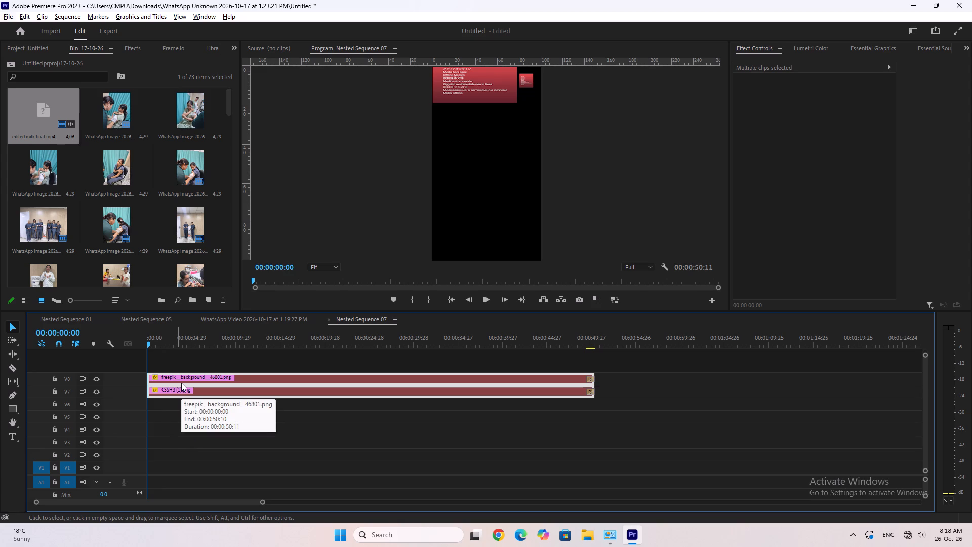
{"action": "scroll", "coordinate": [181, 383], "scroll_direction": "down", "scroll_amount": 3, "text": "alt"}
{"action": "scroll", "coordinate": [181, 383], "scroll_direction": "up", "scroll_amount": 3, "text": "alt"}
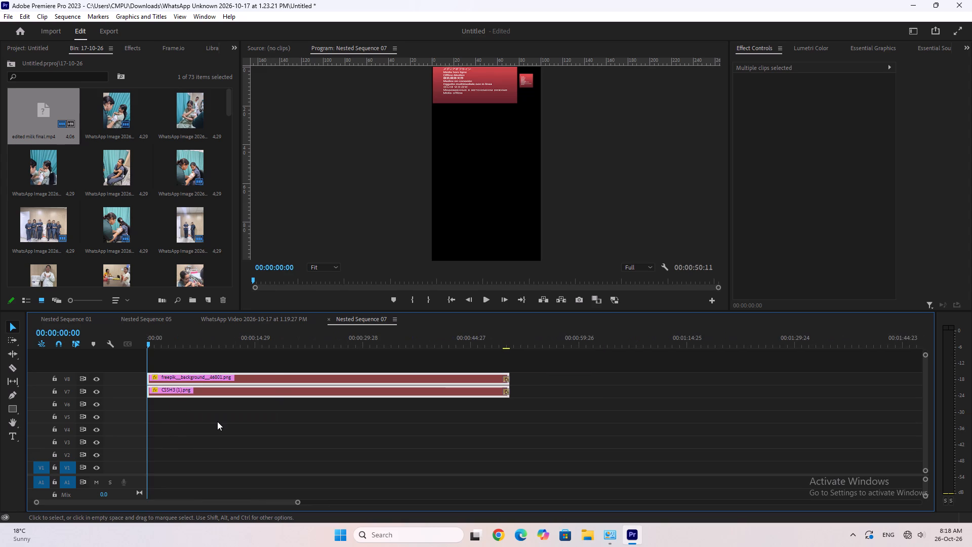
{"action": "scroll", "coordinate": [217, 421], "scroll_direction": "up", "scroll_amount": 5}
Reveal the CSSH3 (1).png clip's source in the project and inspect its offline file settings without editing them.
{"action": "left_click", "coordinate": [237, 413]}
{"action": "left_click", "coordinate": [216, 391]}
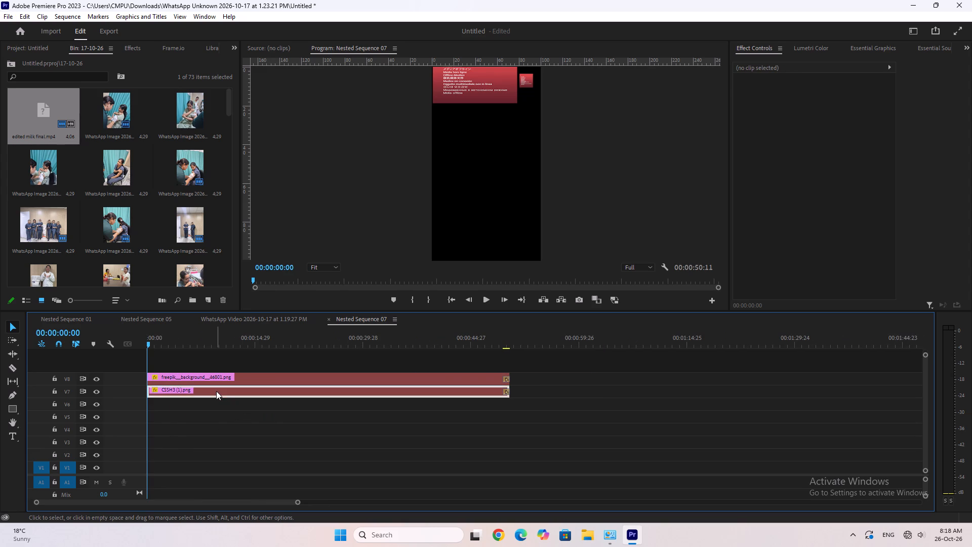
{"action": "scroll", "coordinate": [216, 391], "scroll_direction": "up", "scroll_amount": 15, "text": "alt"}
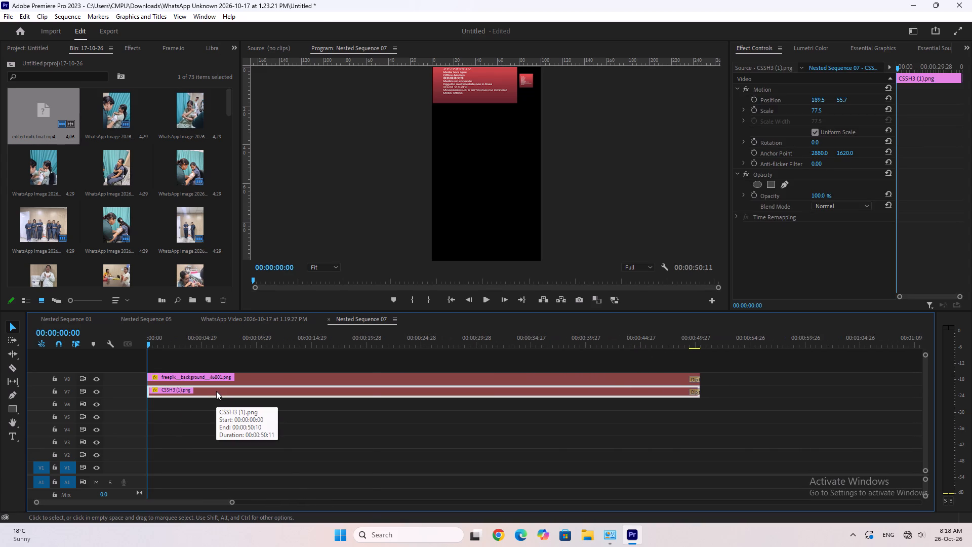
{"action": "right_click", "coordinate": [216, 391]}
{"action": "left_click", "coordinate": [270, 480]}
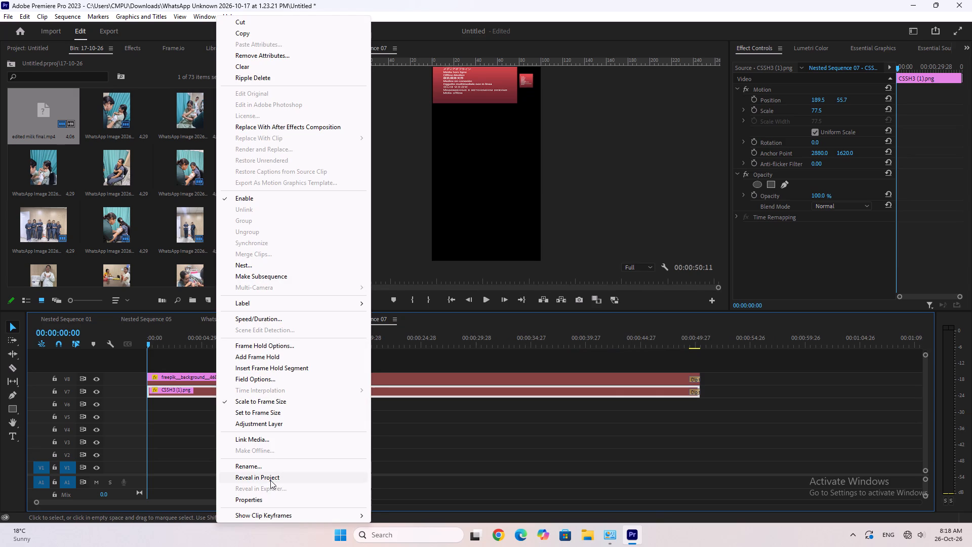
{"action": "triple_click", "coordinate": [124, 258]}
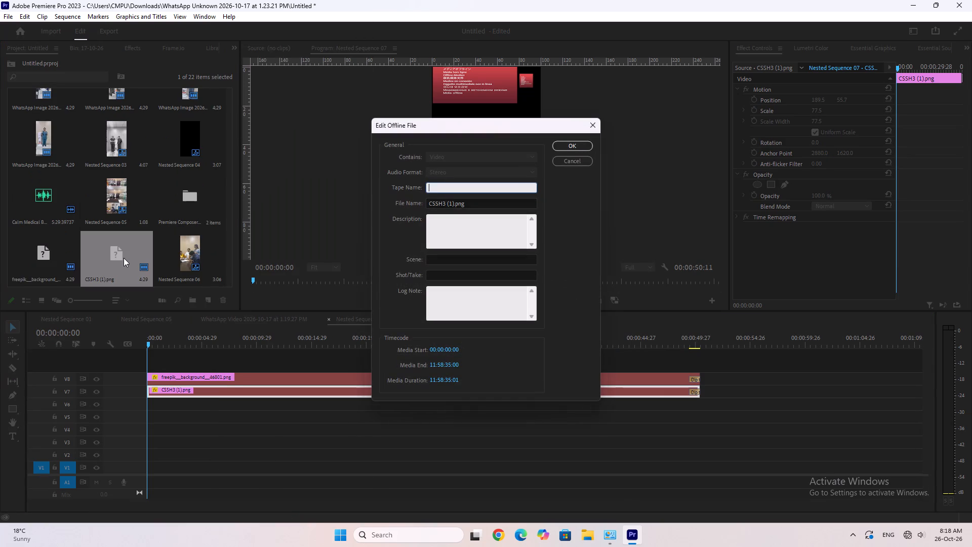
{"action": "left_click", "coordinate": [576, 160]}
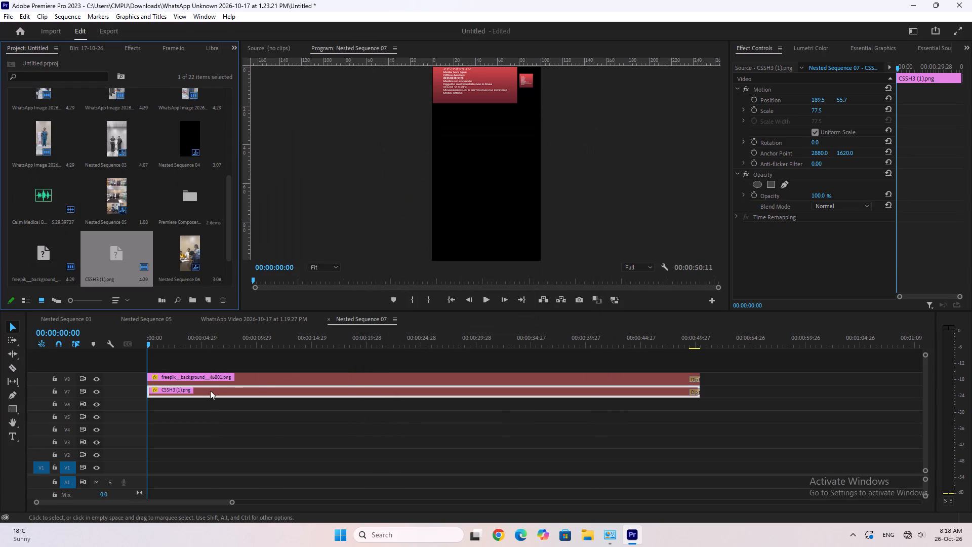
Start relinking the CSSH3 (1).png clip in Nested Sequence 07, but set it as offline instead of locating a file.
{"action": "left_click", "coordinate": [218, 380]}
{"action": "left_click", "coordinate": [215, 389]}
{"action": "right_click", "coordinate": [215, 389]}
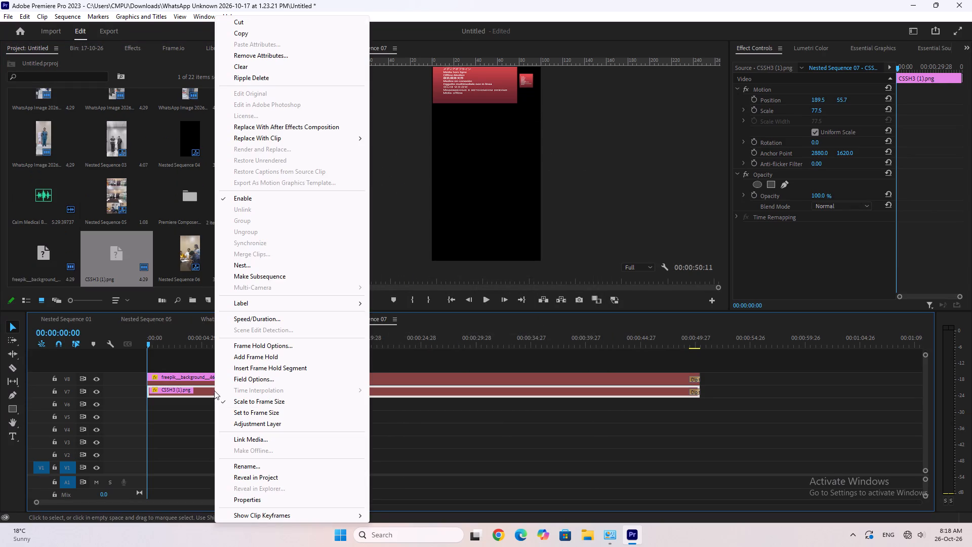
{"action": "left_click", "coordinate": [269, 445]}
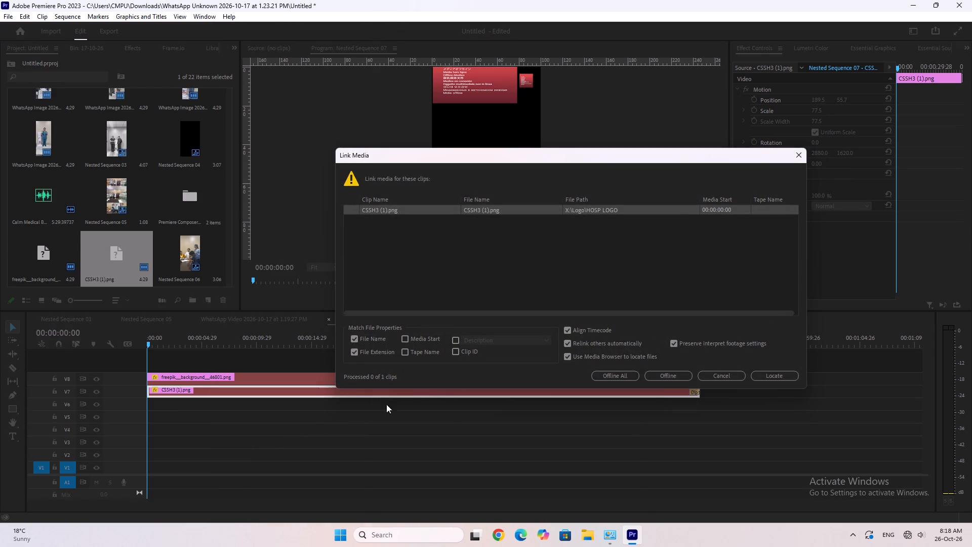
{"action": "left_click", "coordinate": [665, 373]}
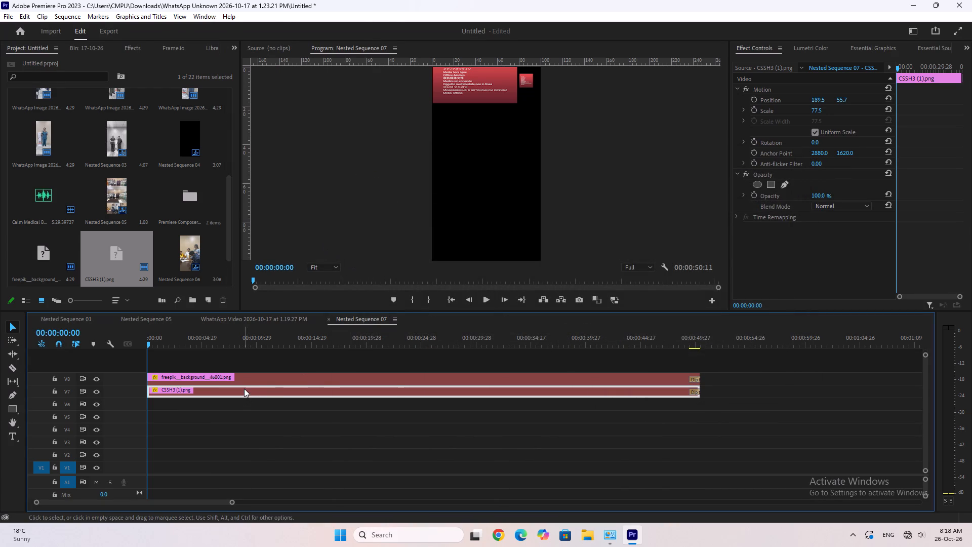
Restart relinking CSSH3 (1).png and search the Downloads folder and the Desktop for the file.
{"action": "left_click", "coordinate": [244, 388]}
{"action": "right_click", "coordinate": [244, 388]}
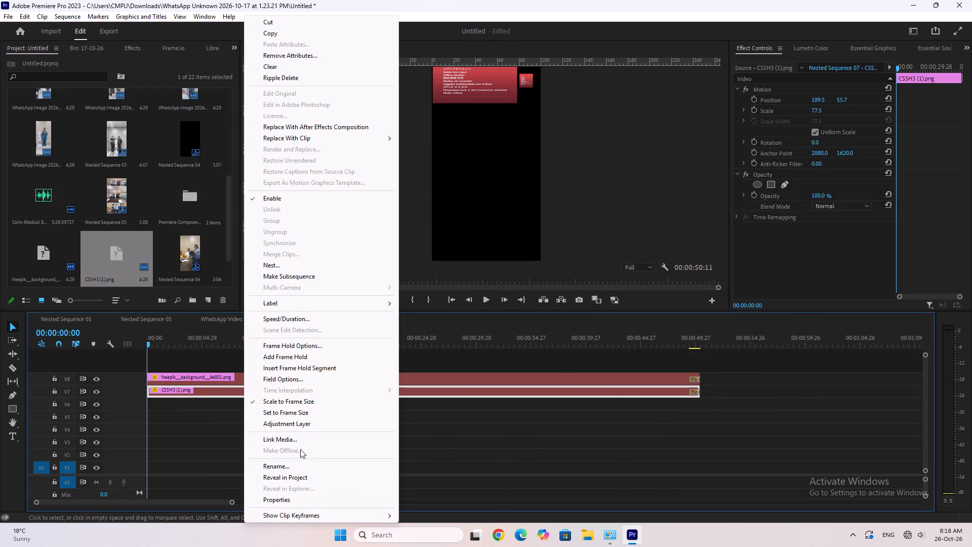
{"action": "left_click", "coordinate": [304, 440]}
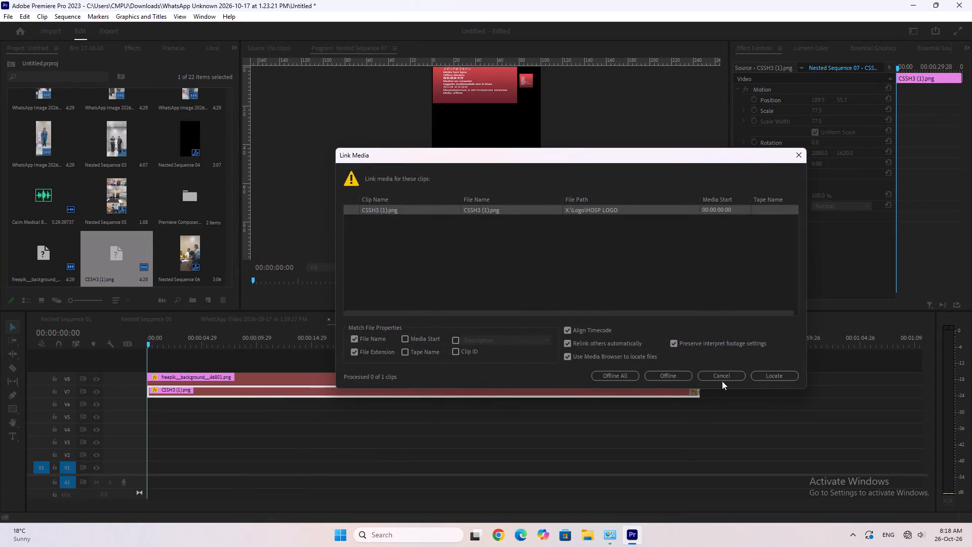
{"action": "left_click", "coordinate": [774, 373]}
{"action": "scroll", "coordinate": [311, 183], "scroll_direction": "up", "scroll_amount": 3}
{"action": "scroll", "coordinate": [311, 186], "scroll_direction": "down", "scroll_amount": 1}
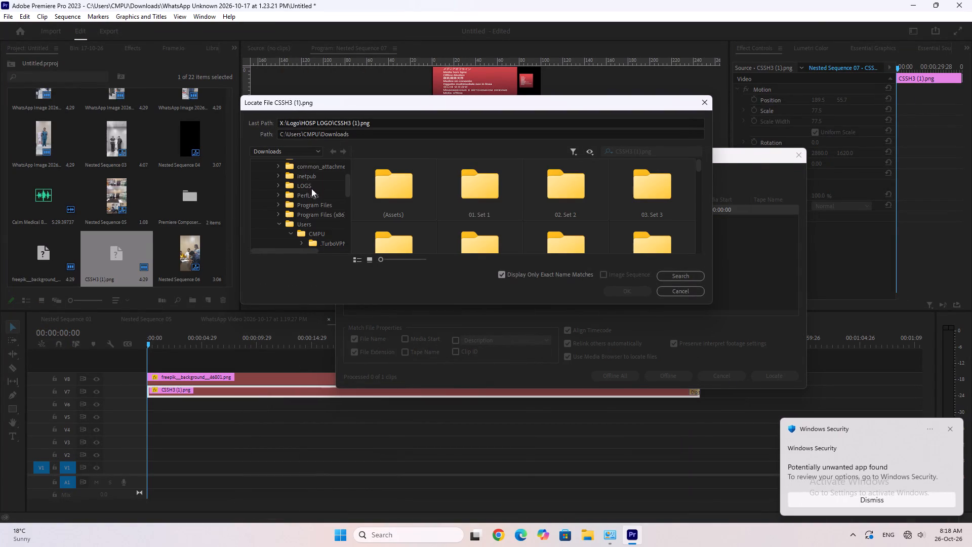
{"action": "scroll", "coordinate": [352, 216], "scroll_direction": "down", "scroll_amount": 2}
{"action": "scroll", "coordinate": [548, 250], "scroll_direction": "down", "scroll_amount": 1}
{"action": "scroll", "coordinate": [255, 185], "scroll_direction": "down", "scroll_amount": 3}
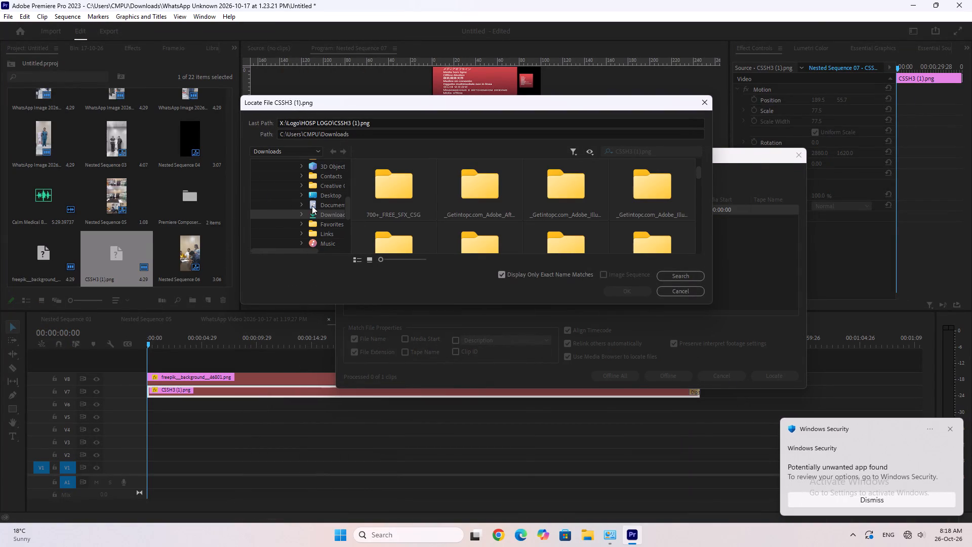
{"action": "left_click", "coordinate": [322, 214]}
{"action": "left_click", "coordinate": [673, 280]}
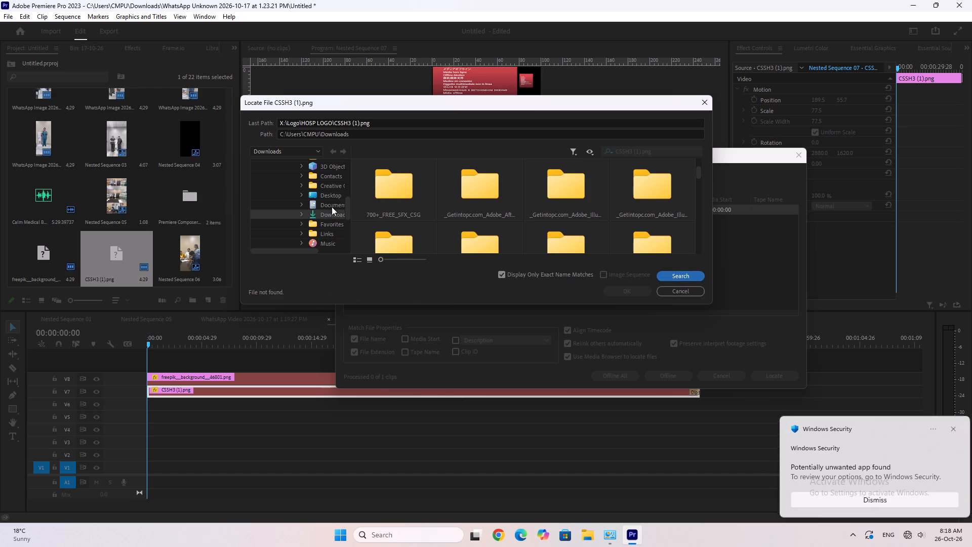
{"action": "left_click", "coordinate": [330, 195]}
{"action": "left_click", "coordinate": [678, 276]}
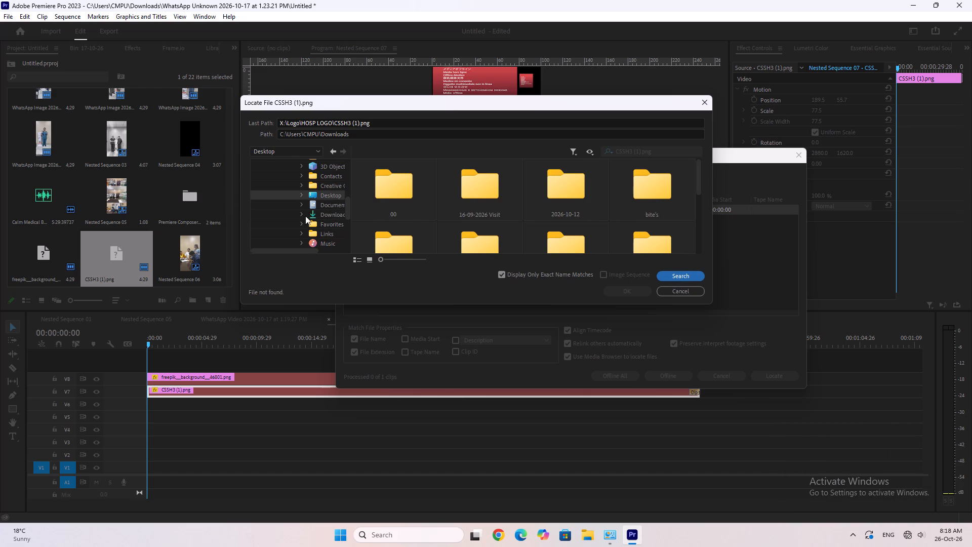
Search the Users folder for CSSH3 (1).png, check drive C:, and close the file locator without choosing a file.
{"action": "scroll", "coordinate": [305, 216], "scroll_direction": "up", "scroll_amount": 2}
{"action": "left_click", "coordinate": [322, 196]}
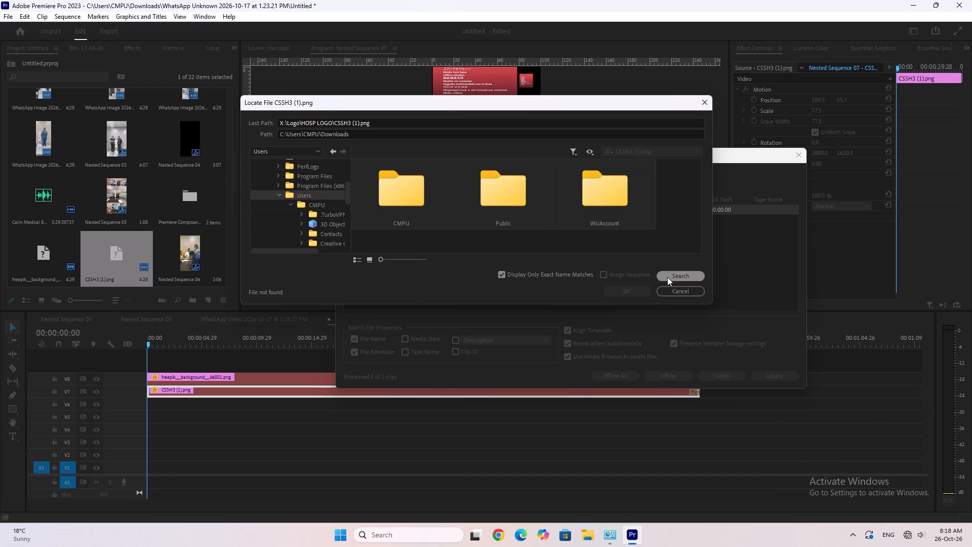
{"action": "left_click", "coordinate": [667, 277]}
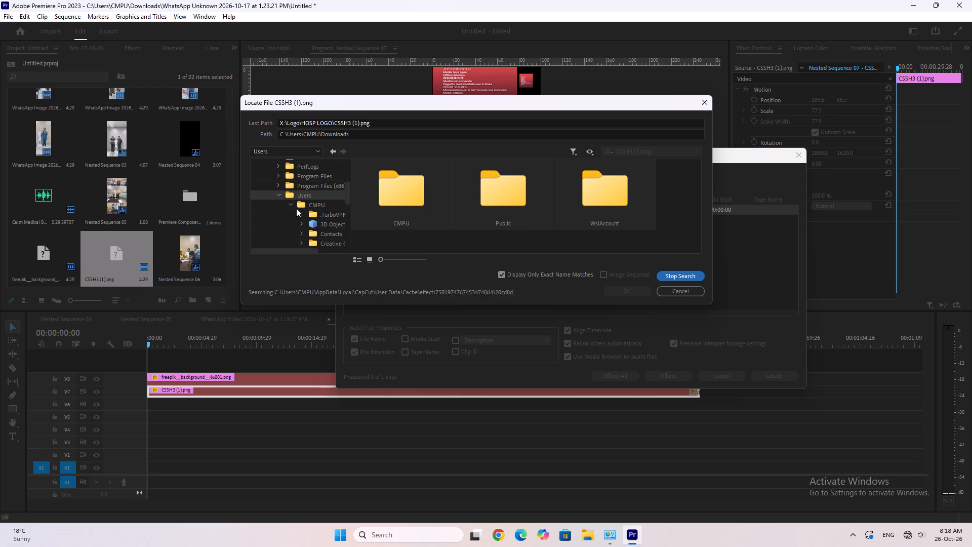
{"action": "scroll", "coordinate": [296, 208], "scroll_direction": "up", "scroll_amount": 6}
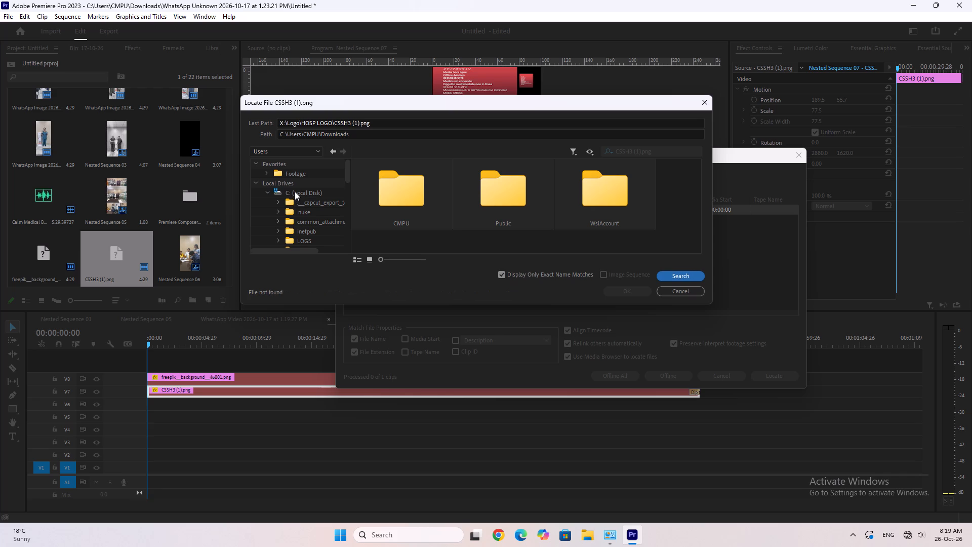
{"action": "left_click", "coordinate": [295, 191]}
{"action": "left_click", "coordinate": [691, 290]}
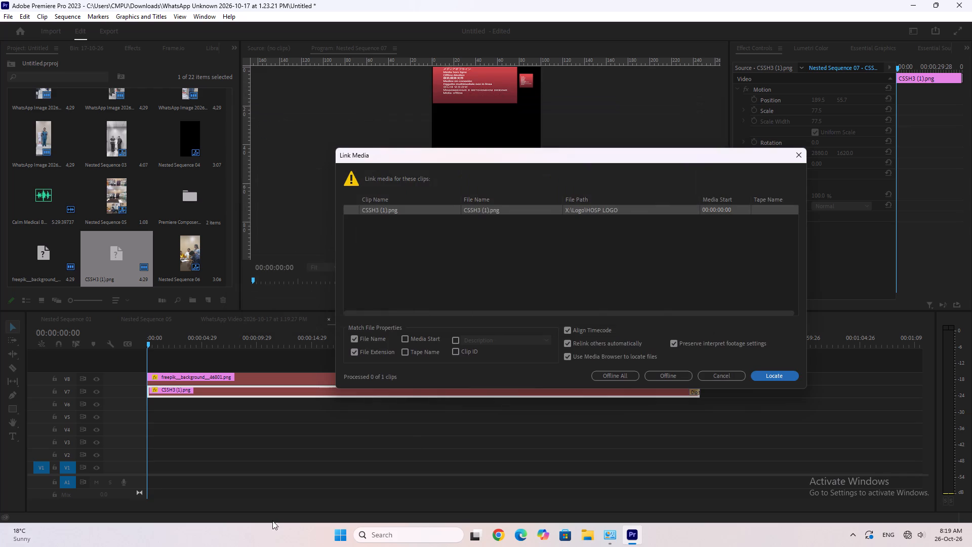
Cancel relinking CSSH3 (1).png and select the freepik background clip on track V8 of Nested Sequence 07.
{"action": "left_click", "coordinate": [727, 379]}
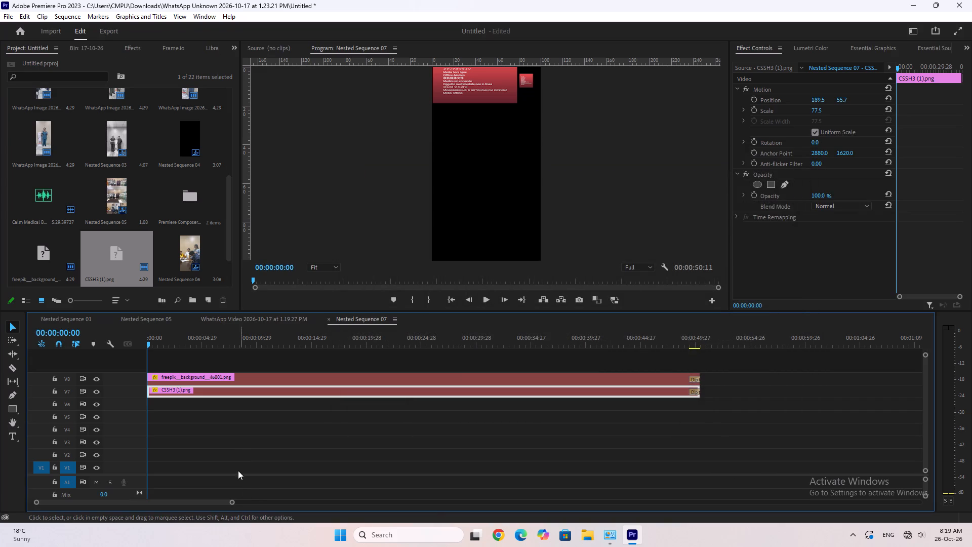
{"action": "left_click", "coordinate": [239, 450]}
{"action": "left_click", "coordinate": [270, 380]}
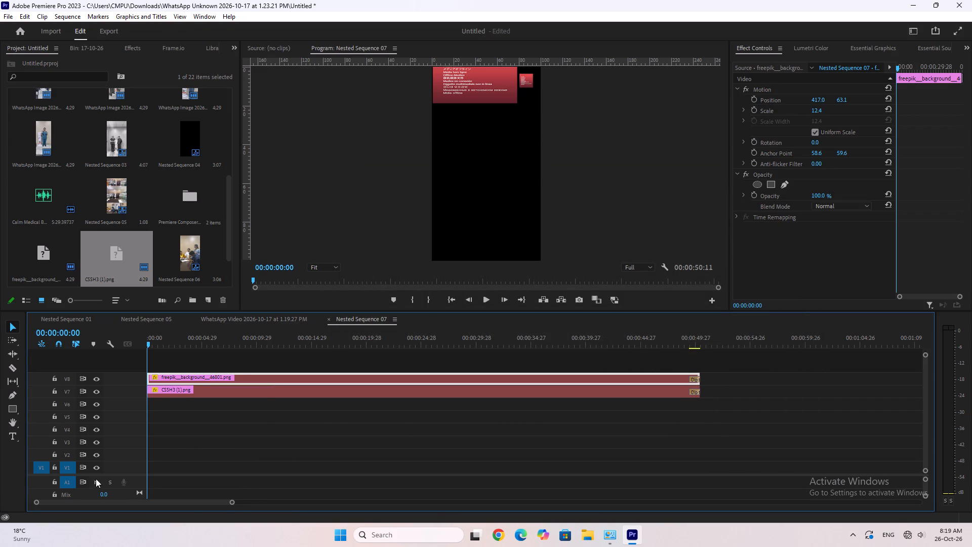
Switch to File Explorer and look through the WhatsApp Unknown 2026-10-17 at 1.23.21 PM folder in Downloads.
{"action": "left_click", "coordinate": [922, 3]}
{"action": "left_click", "coordinate": [751, 106]}
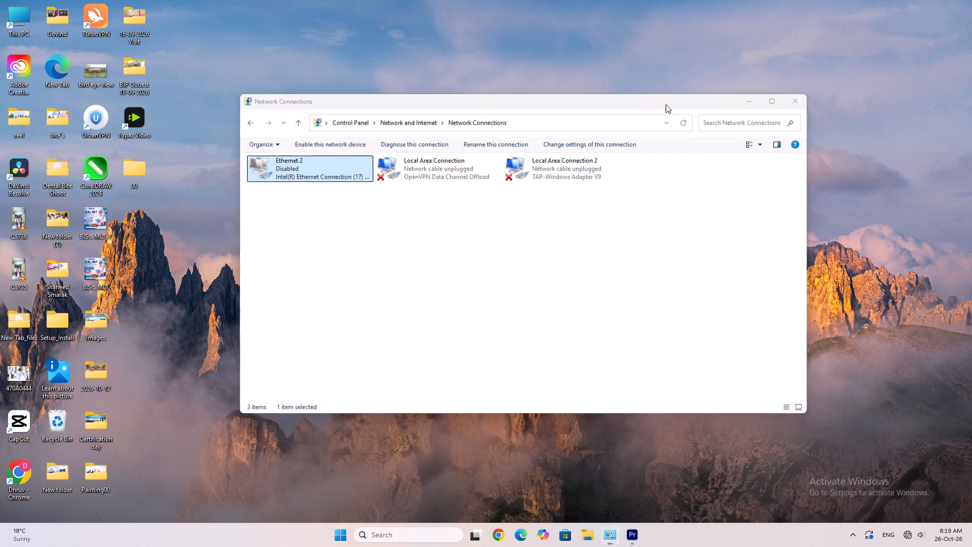
{"action": "double_click", "coordinate": [20, 14]}
{"action": "left_click", "coordinate": [55, 159]}
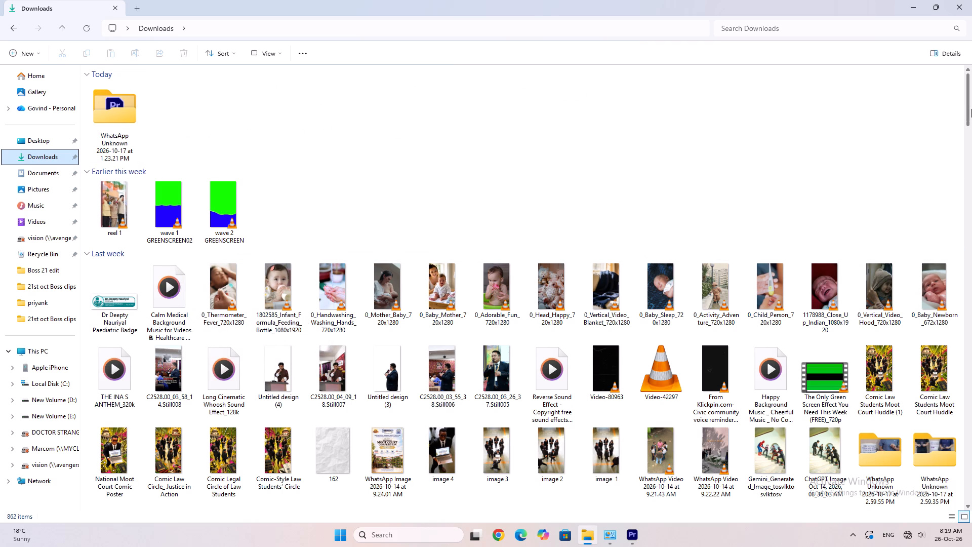
{"action": "double_click", "coordinate": [109, 96]}
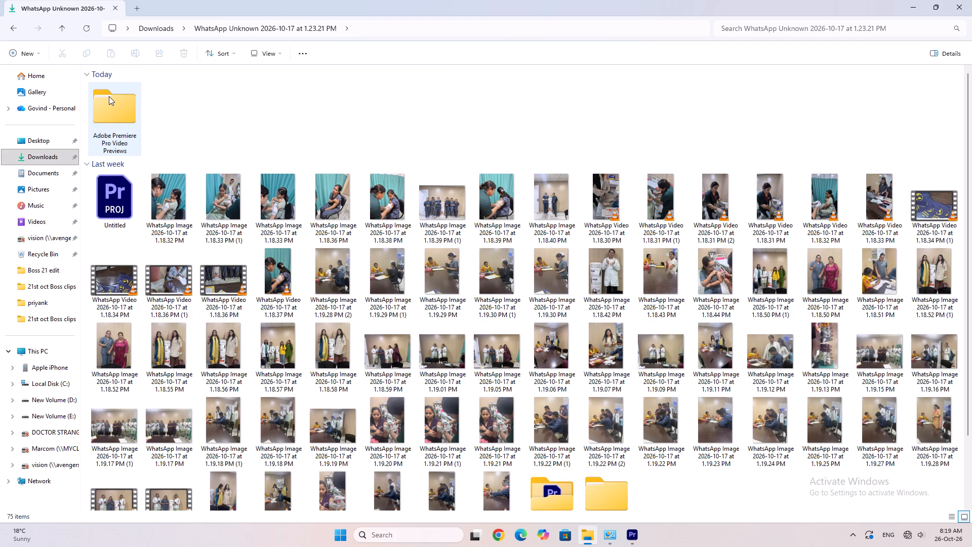
{"action": "scroll", "coordinate": [252, 289], "scroll_direction": "down", "scroll_amount": 2}
{"action": "scroll", "coordinate": [258, 293], "scroll_direction": "up", "scroll_amount": 4}
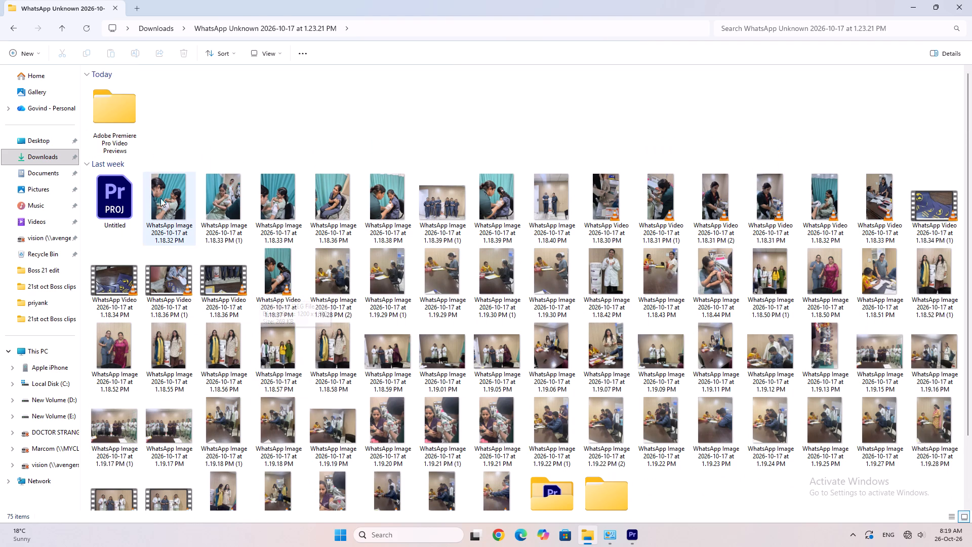
{"action": "left_click", "coordinate": [142, 131]}
{"action": "scroll", "coordinate": [129, 126], "scroll_direction": "up", "scroll_amount": 1}
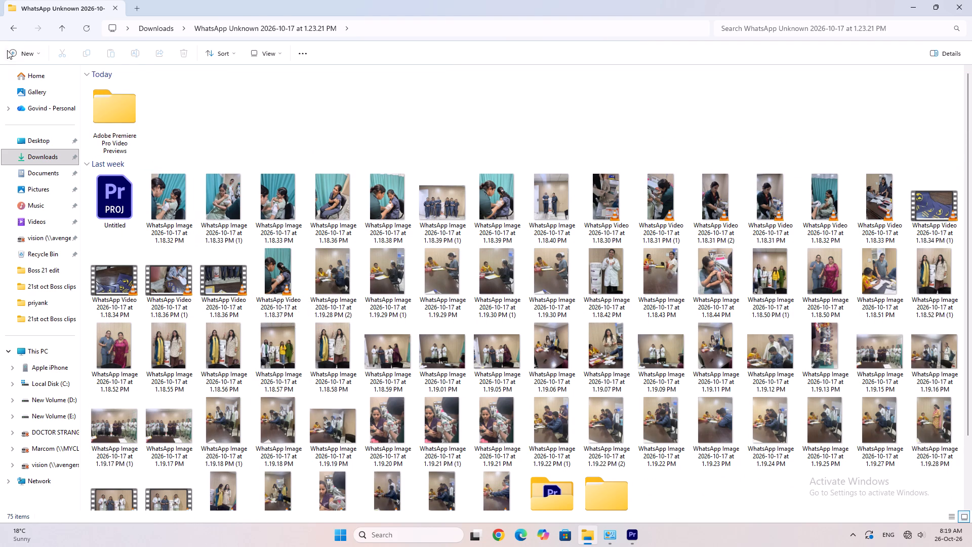
Return to the Downloads folder and delete the IMG_3468.00_00_13_06.Still003 and Dhruv Lecture Formate images.
{"action": "left_click", "coordinate": [19, 31]}
{"action": "left_click_drag", "start_coordinate": [967, 101], "coordinate": [966, 121]}
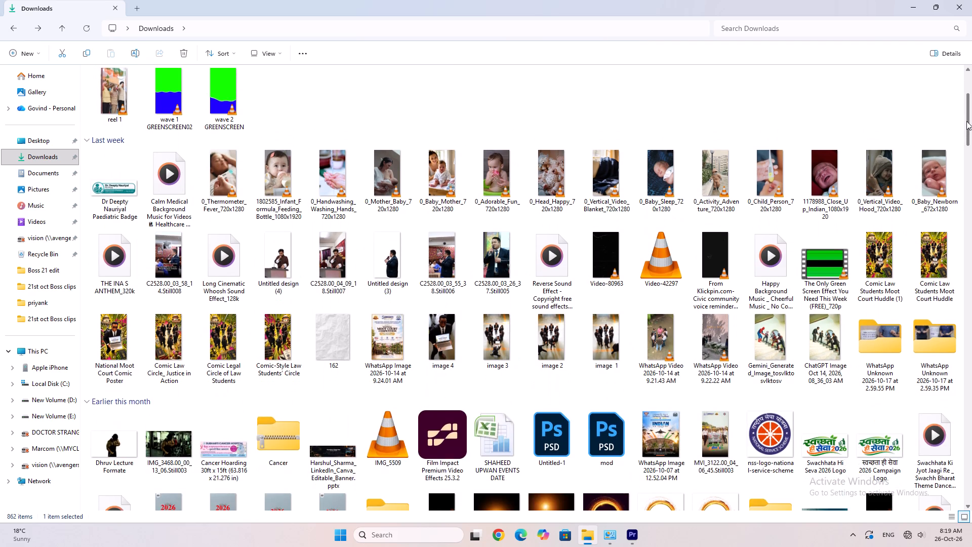
{"action": "left_click_drag", "start_coordinate": [966, 121], "coordinate": [963, 133]}
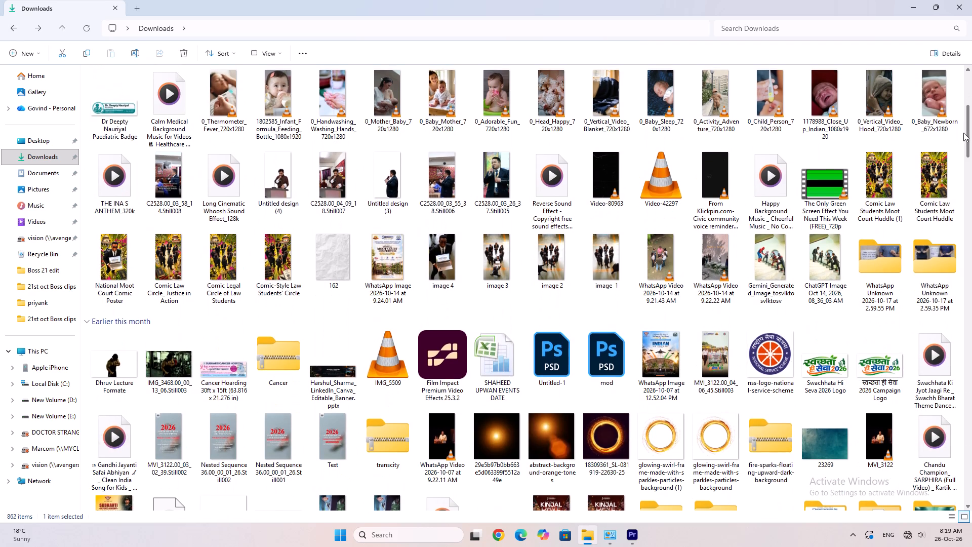
{"action": "left_click_drag", "start_coordinate": [963, 133], "coordinate": [965, 123]}
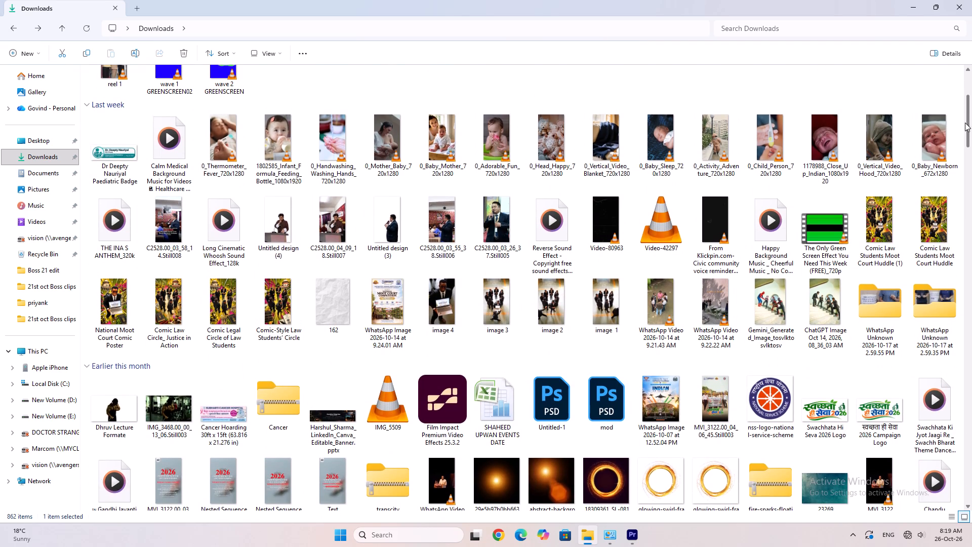
{"action": "left_click_drag", "start_coordinate": [965, 123], "coordinate": [971, 130]}
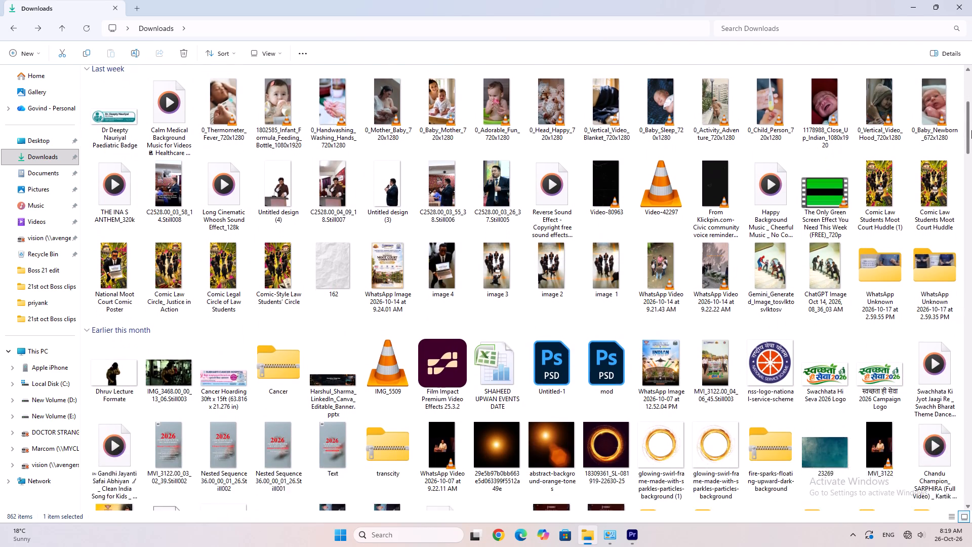
{"action": "left_click_drag", "start_coordinate": [971, 130], "coordinate": [971, 143]}
{"action": "left_click", "coordinate": [151, 258]}
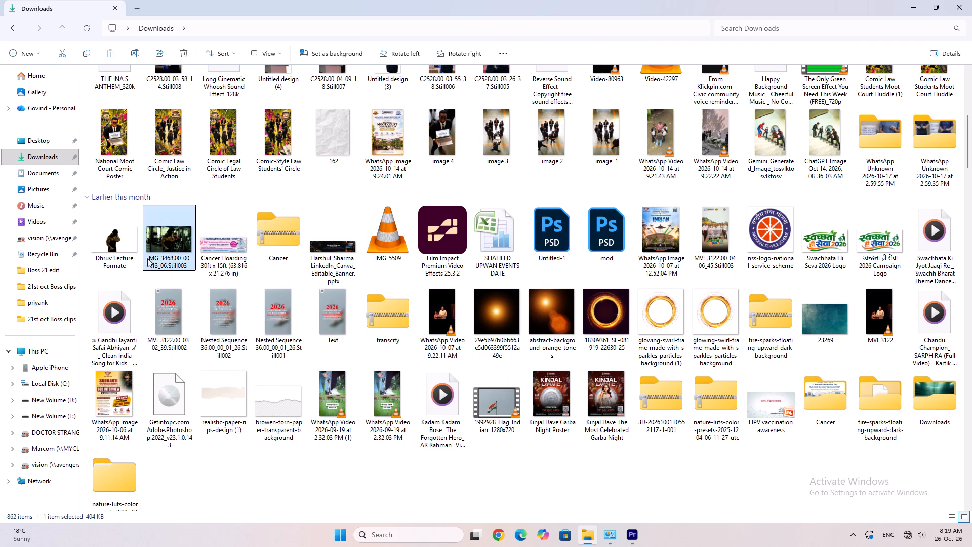
{"action": "left_click", "coordinate": [108, 257], "text": "shift"}
{"action": "key", "text": "Delete"}
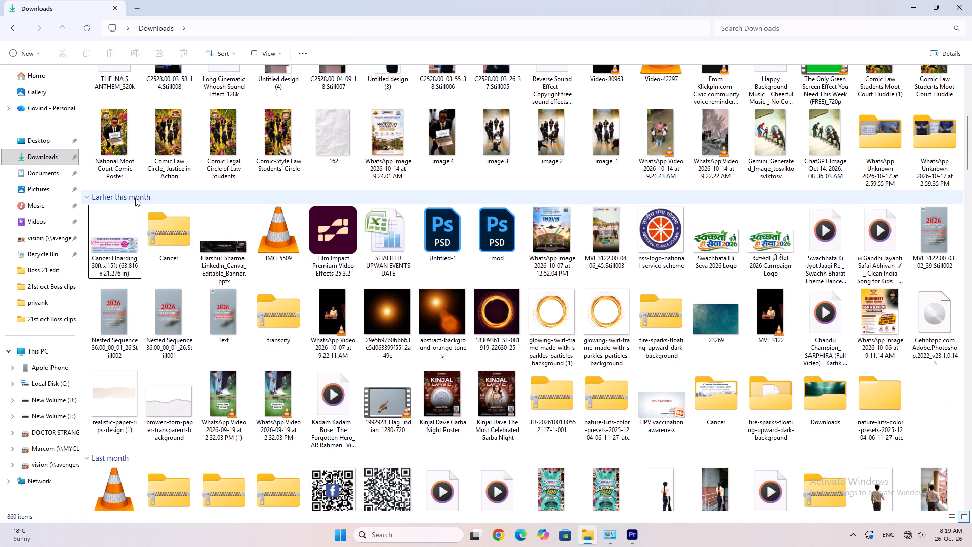
Look through the Downloads folder in File Explorer for the missing media, dismissing the Windows Security notification.
{"action": "scroll", "coordinate": [292, 300], "scroll_direction": "down", "scroll_amount": 2}
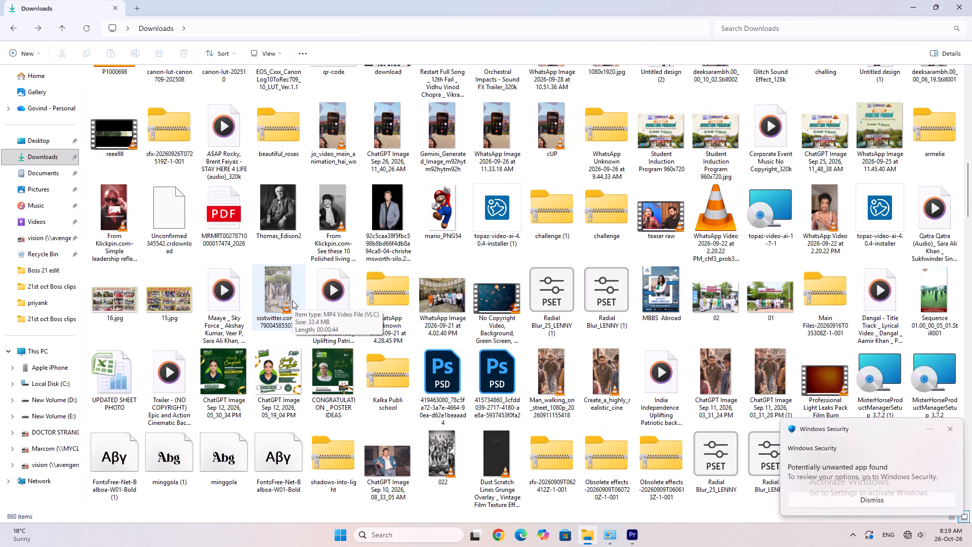
{"action": "left_click", "coordinate": [951, 429]}
{"action": "scroll", "coordinate": [368, 402], "scroll_direction": "down", "scroll_amount": 1}
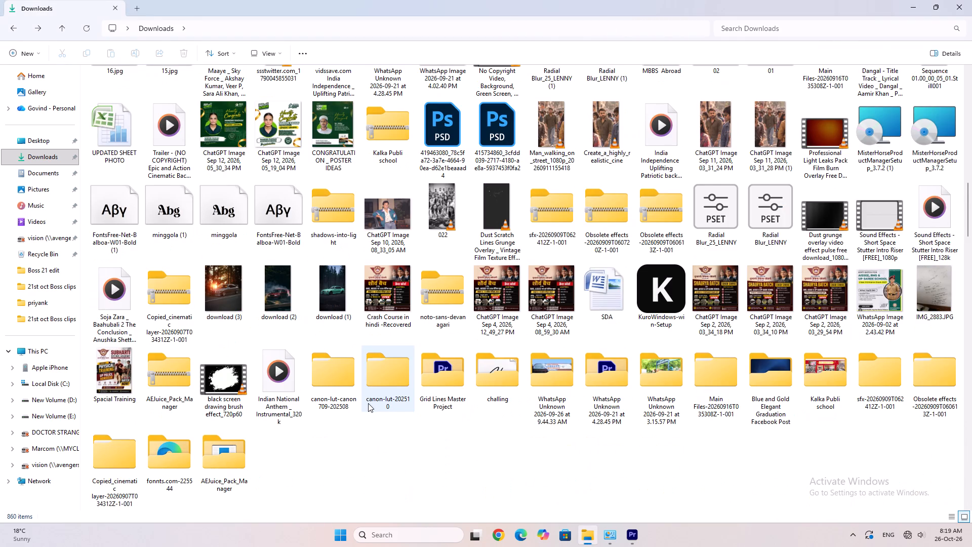
Look through the Downloads folder for the missing media and preview the C2528.00_03_58_14.Still008 image.
{"action": "scroll", "coordinate": [368, 403], "scroll_direction": "down", "scroll_amount": 2}
{"action": "scroll", "coordinate": [368, 403], "scroll_direction": "up", "scroll_amount": 10}
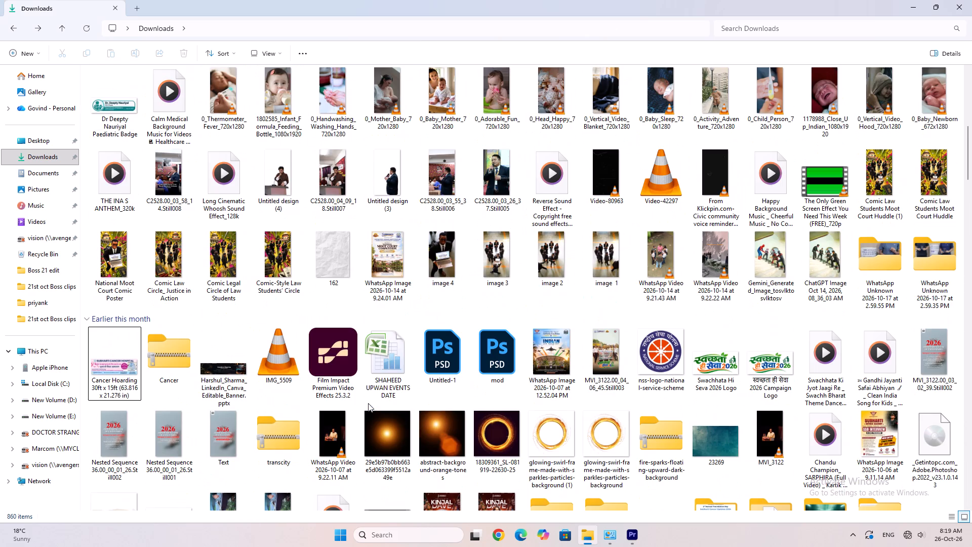
{"action": "scroll", "coordinate": [368, 403], "scroll_direction": "up", "scroll_amount": 2}
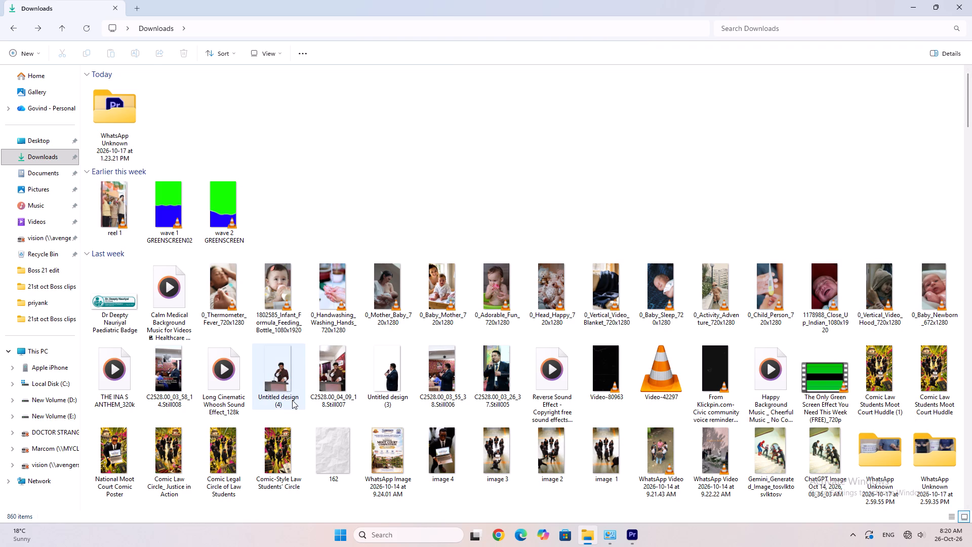
{"action": "scroll", "coordinate": [292, 400], "scroll_direction": "down", "scroll_amount": 1}
{"action": "scroll", "coordinate": [292, 400], "scroll_direction": "up", "scroll_amount": 1}
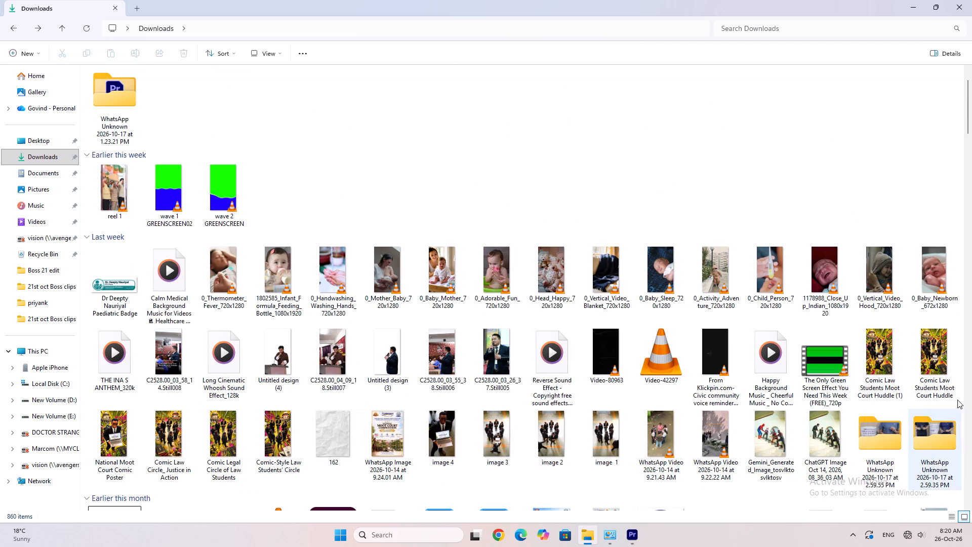
{"action": "double_click", "coordinate": [166, 342]}
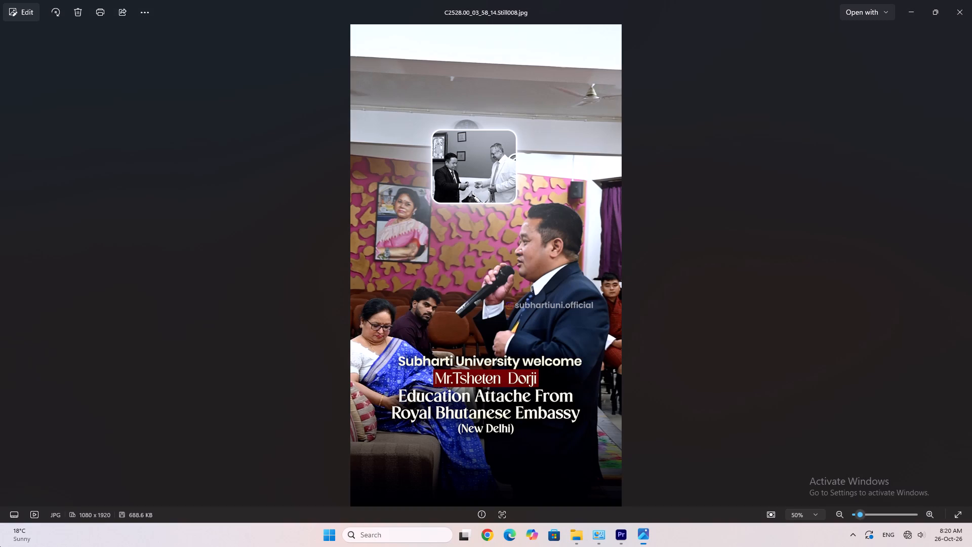
{"action": "left_click", "coordinate": [971, 0]}
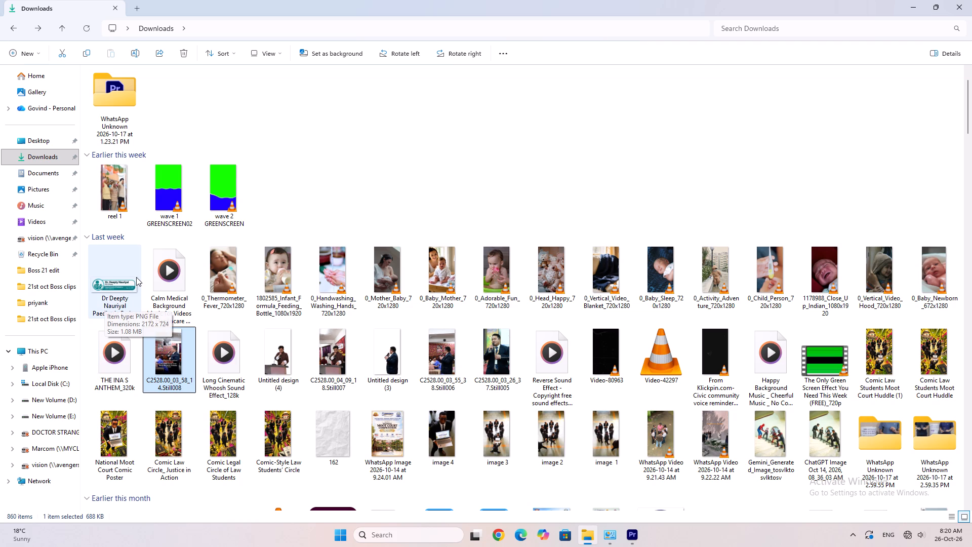
Examine the WhatsApp Unknown 2026-10-17 at 1.23.21 PM folder and its Adobe Premiere Pro Video Previews subfolder for the missing media.
{"action": "double_click", "coordinate": [103, 102]}
{"action": "double_click", "coordinate": [101, 109]}
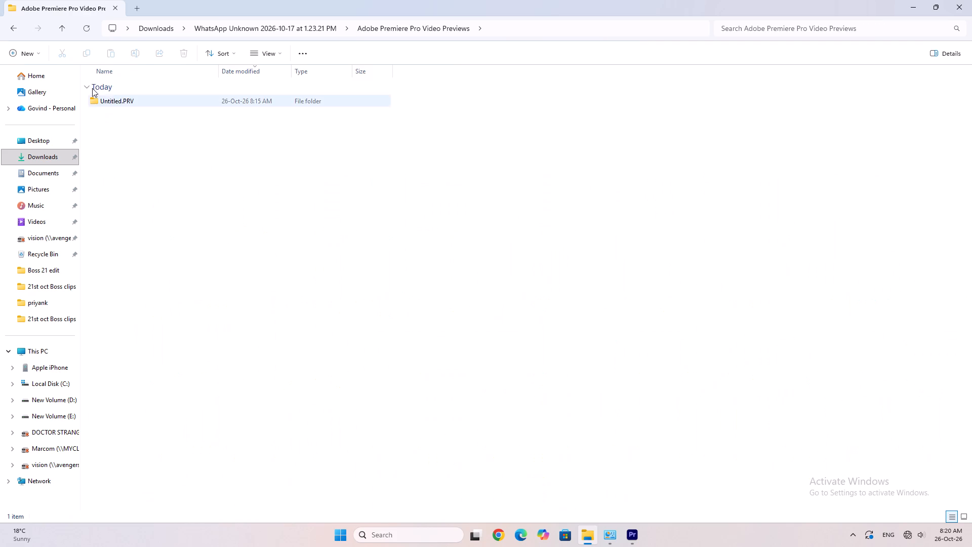
{"action": "left_click", "coordinate": [5, 23]}
{"action": "left_click", "coordinate": [10, 24]}
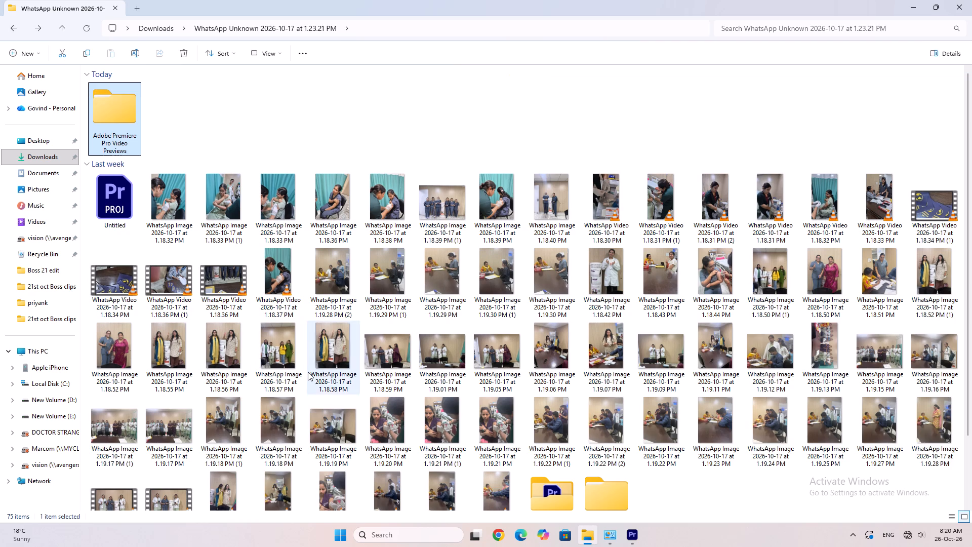
{"action": "scroll", "coordinate": [308, 372], "scroll_direction": "down", "scroll_amount": 2}
{"action": "scroll", "coordinate": [308, 372], "scroll_direction": "up", "scroll_amount": 1}
{"action": "scroll", "coordinate": [308, 372], "scroll_direction": "down", "scroll_amount": 3}
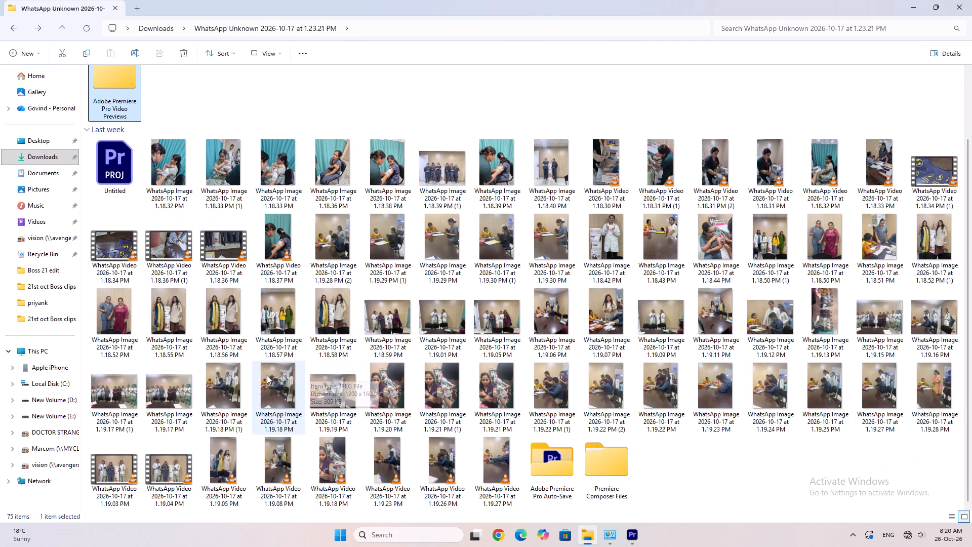
{"action": "left_click", "coordinate": [16, 29]}
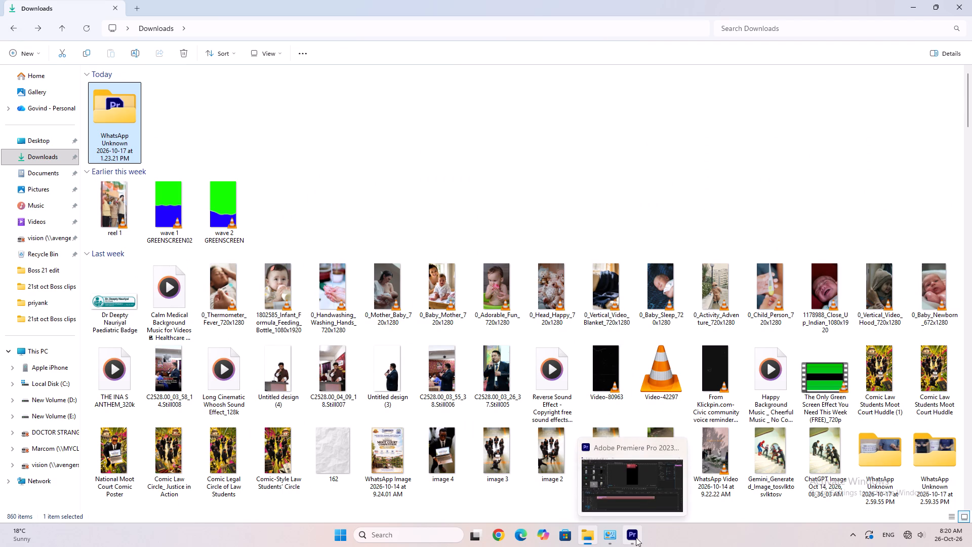
Switch to the Network Connections window, enable the Ethernet 2 adapter, and close the window.
{"action": "left_click", "coordinate": [636, 537]}
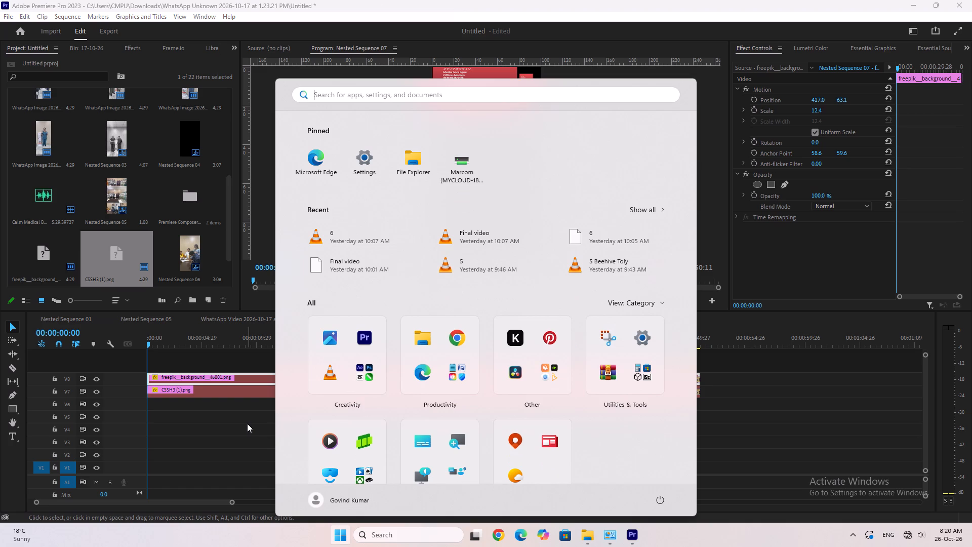
{"action": "left_click", "coordinate": [603, 531]}
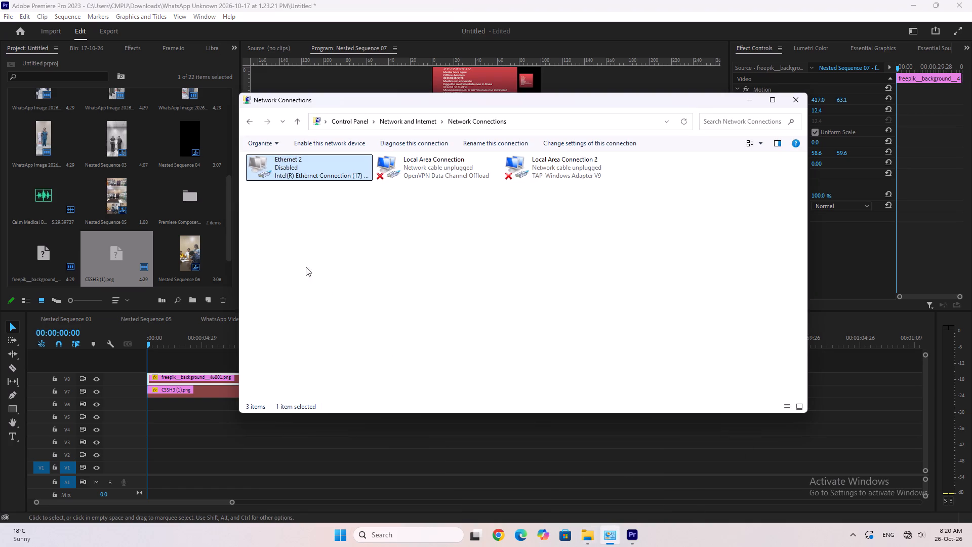
{"action": "double_click", "coordinate": [303, 164]}
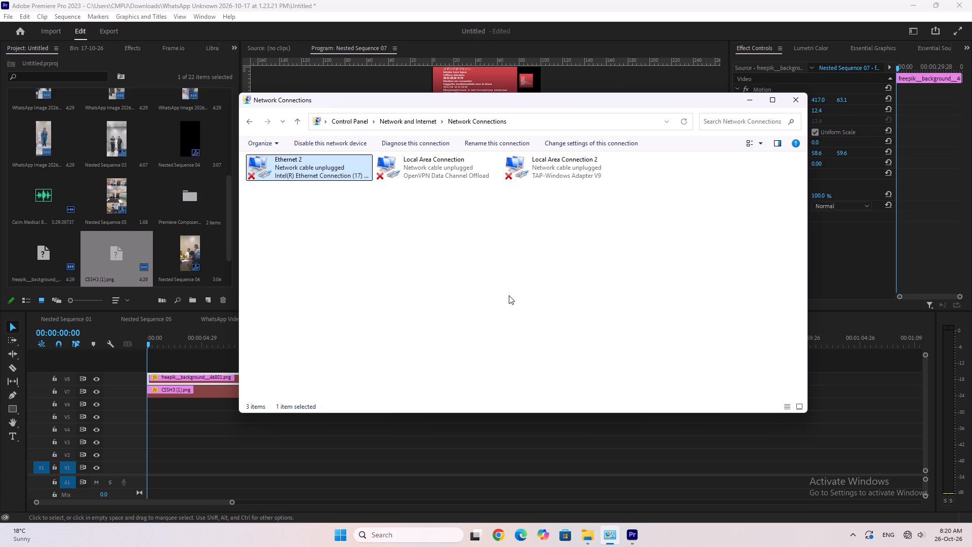
{"action": "left_click", "coordinate": [793, 105]}
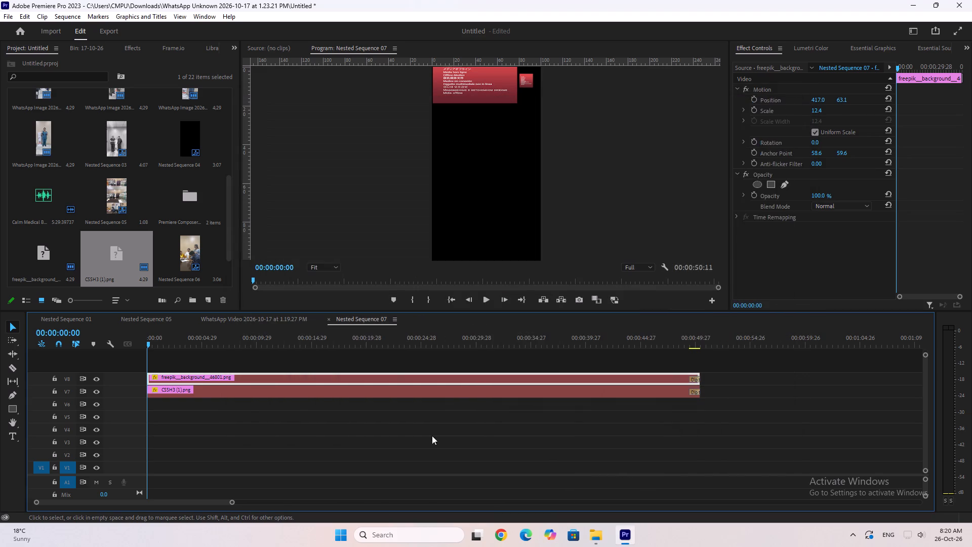
Save the Untitled Premiere Pro project.
{"action": "left_click", "coordinate": [370, 467]}
{"action": "key", "text": "ctrl+s"}
Start linking media for the freepik__background__46801.png clip on track V8 of Nested Sequence 07.
{"action": "left_click", "coordinate": [316, 380]}
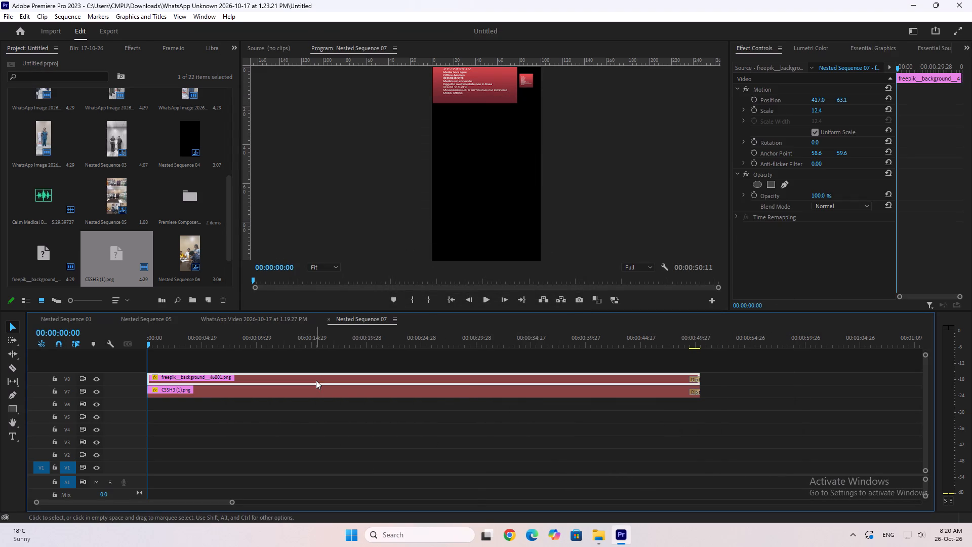
{"action": "right_click", "coordinate": [316, 380]}
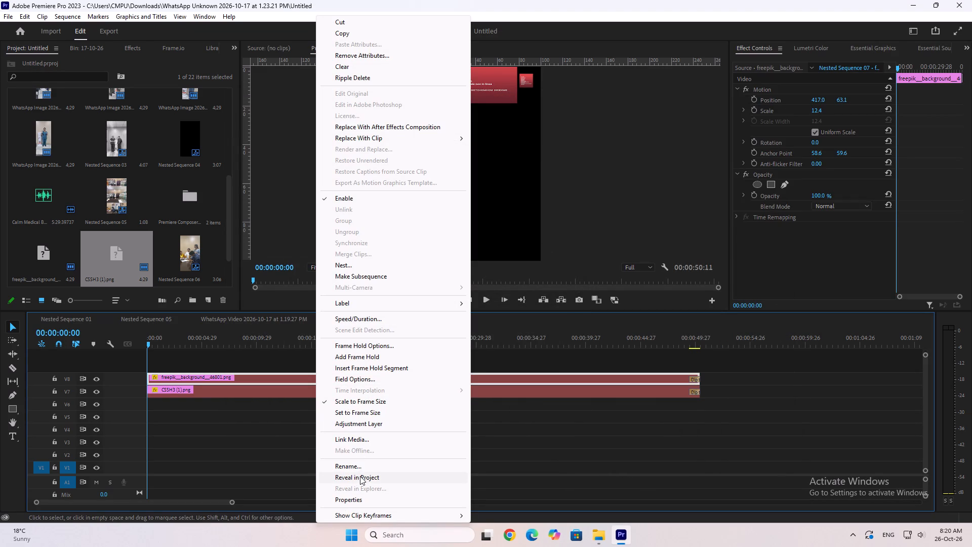
{"action": "left_click", "coordinate": [371, 438]}
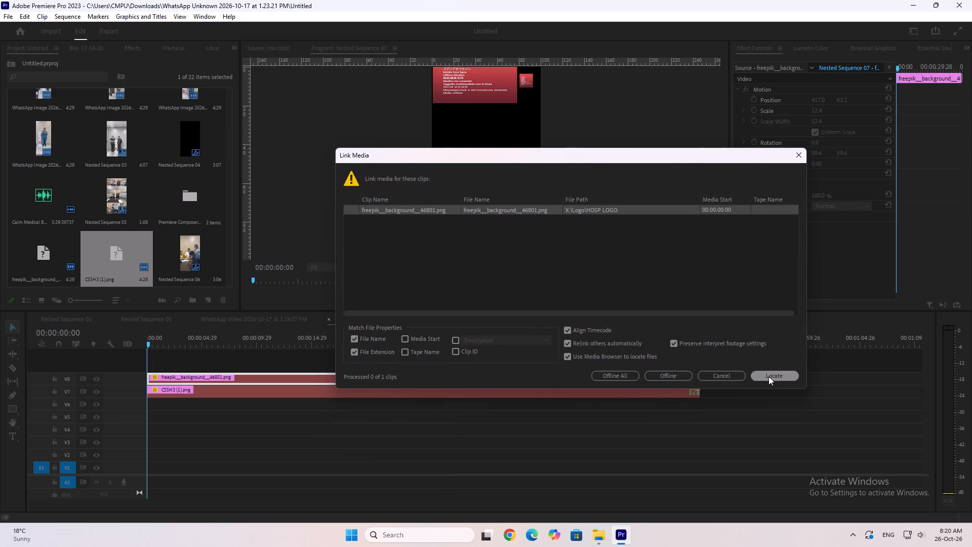
Start locating freepik__background__46801.png for the V8 clip and search drive E: for it.
{"action": "left_click", "coordinate": [768, 376]}
{"action": "scroll", "coordinate": [291, 213], "scroll_direction": "down", "scroll_amount": 4}
{"action": "scroll", "coordinate": [301, 186], "scroll_direction": "up", "scroll_amount": 3}
{"action": "scroll", "coordinate": [298, 186], "scroll_direction": "down", "scroll_amount": 1}
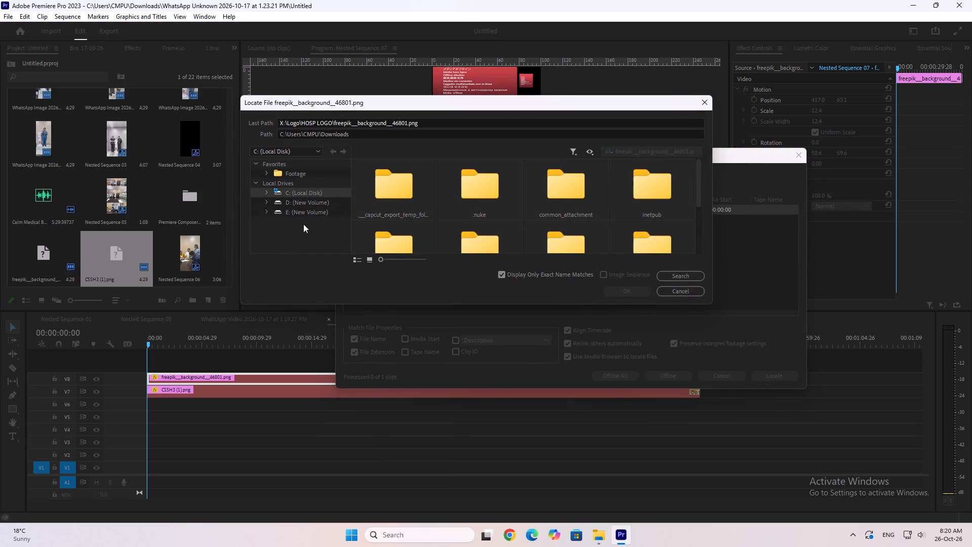
{"action": "left_click", "coordinate": [308, 208]}
{"action": "scroll", "coordinate": [510, 245], "scroll_direction": "down", "scroll_amount": 3}
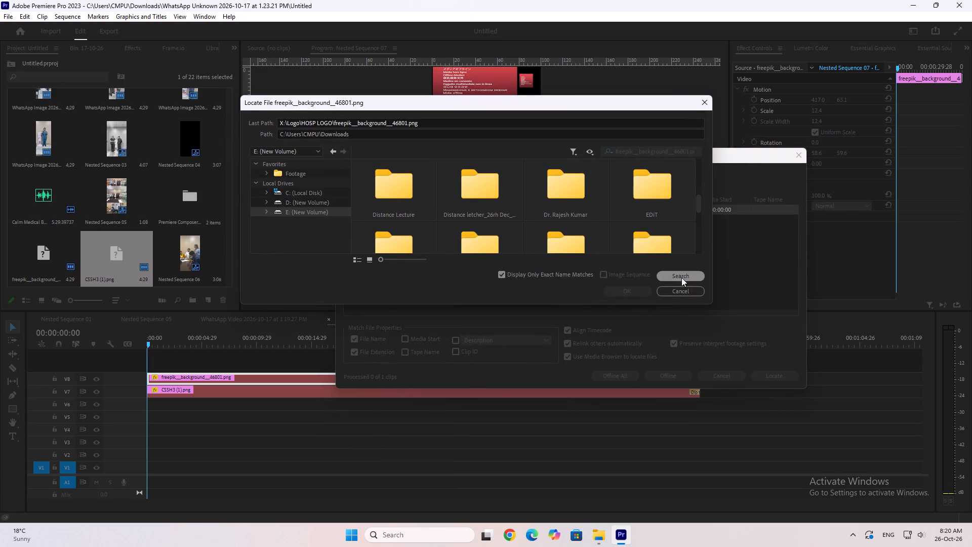
{"action": "left_click", "coordinate": [681, 278]}
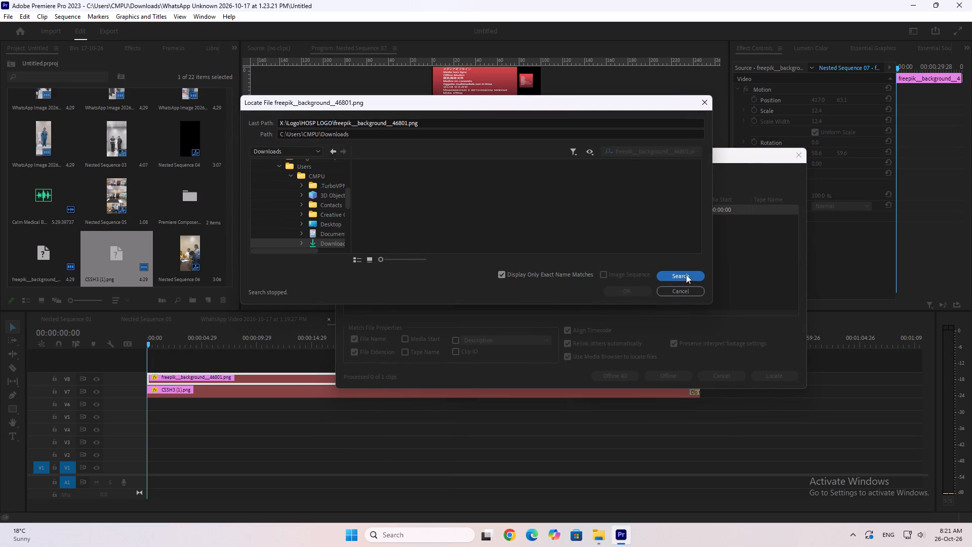
Search the Marcom network drive (Y:) for freepik__background__46801.png.
{"action": "scroll", "coordinate": [476, 200], "scroll_direction": "down", "scroll_amount": 2}
{"action": "scroll", "coordinate": [300, 205], "scroll_direction": "down", "scroll_amount": 6}
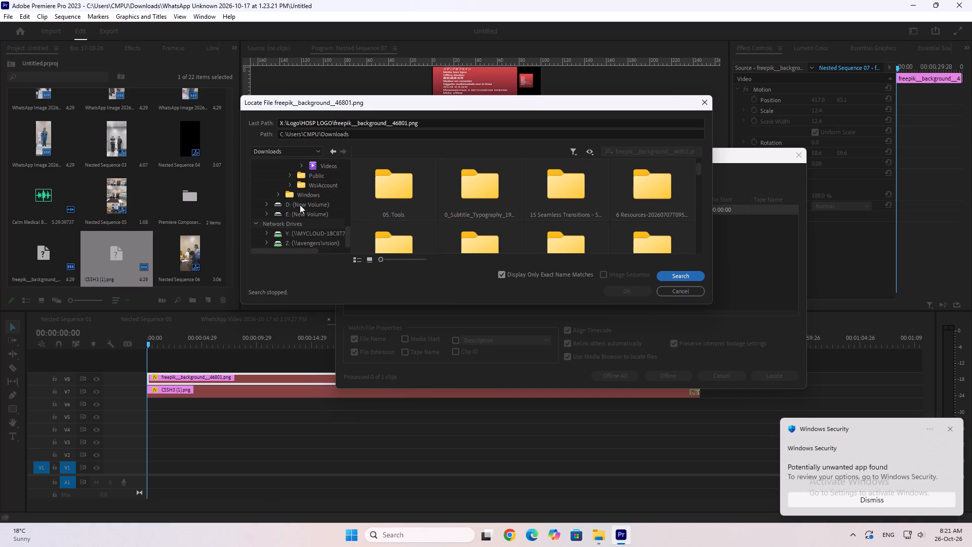
{"action": "scroll", "coordinate": [300, 205], "scroll_direction": "down", "scroll_amount": 4}
{"action": "left_click", "coordinate": [311, 230]}
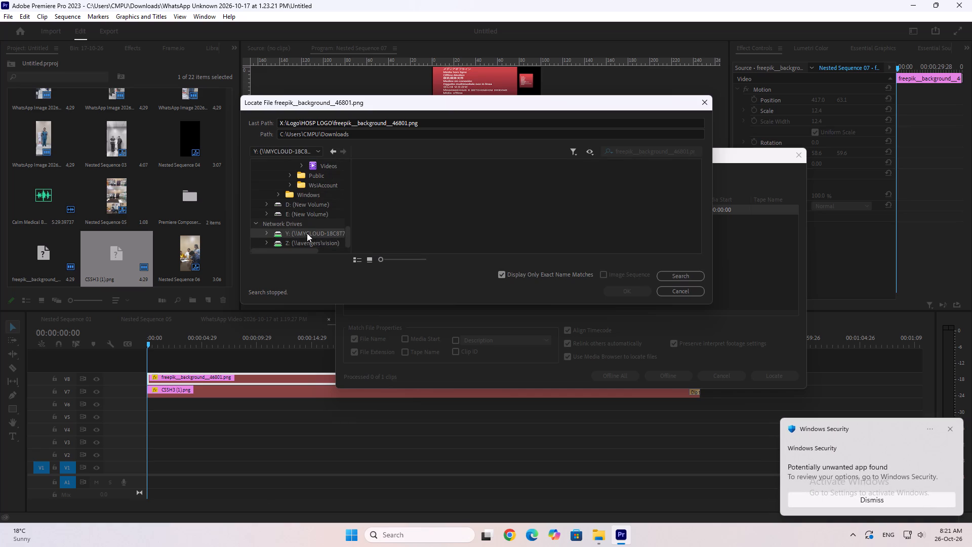
{"action": "left_click", "coordinate": [313, 242]}
{"action": "left_click", "coordinate": [319, 236]}
{"action": "left_click", "coordinate": [664, 275]}
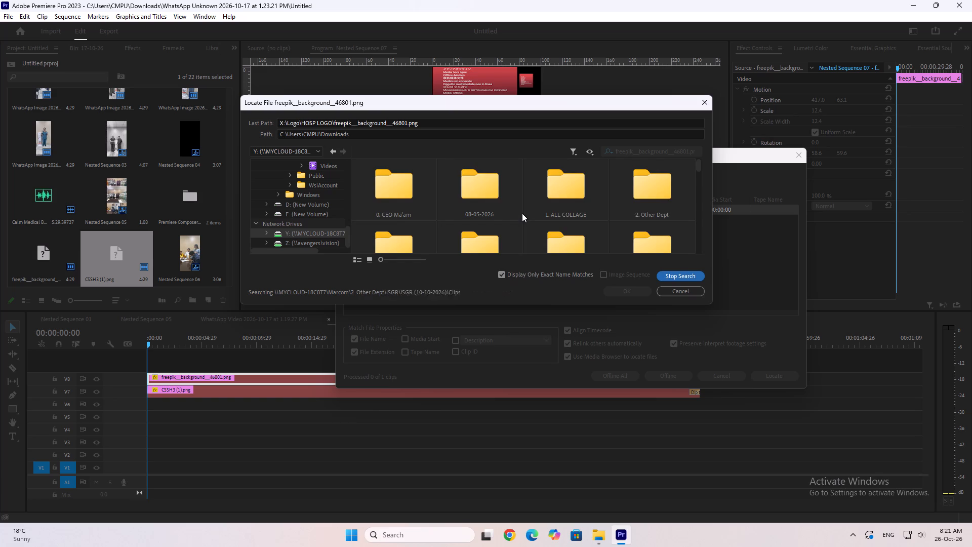
{"action": "scroll", "coordinate": [522, 213], "scroll_direction": "down", "scroll_amount": 5}
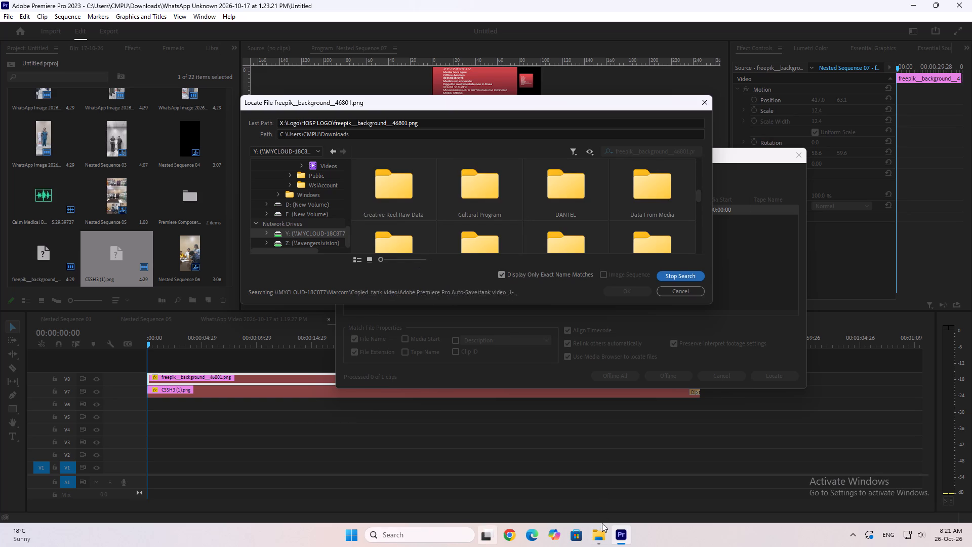
Switch to File Explorer and try to open the DOCTOR STRANGE (X:) network drive from This PC.
{"action": "left_click", "coordinate": [599, 536]}
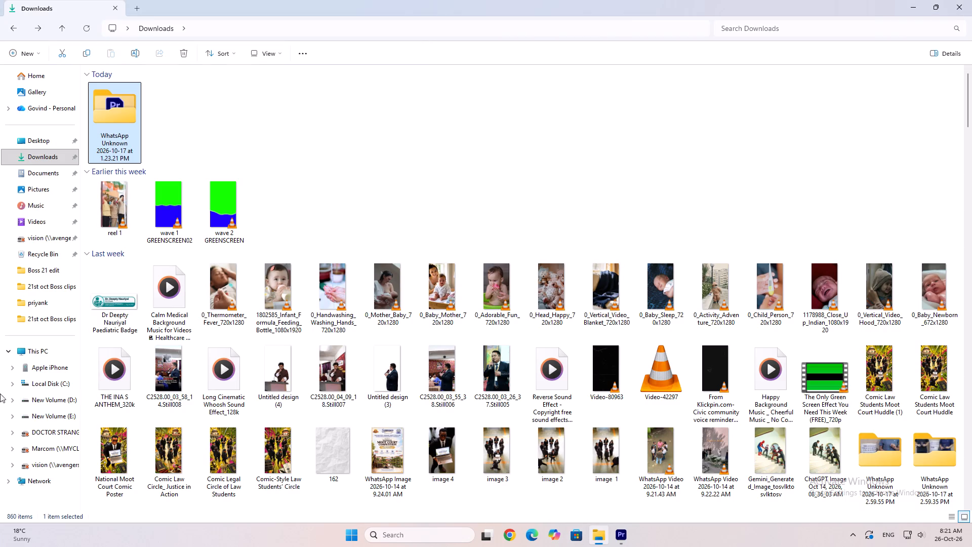
{"action": "left_click", "coordinate": [52, 354]}
{"action": "right_click", "coordinate": [158, 266]}
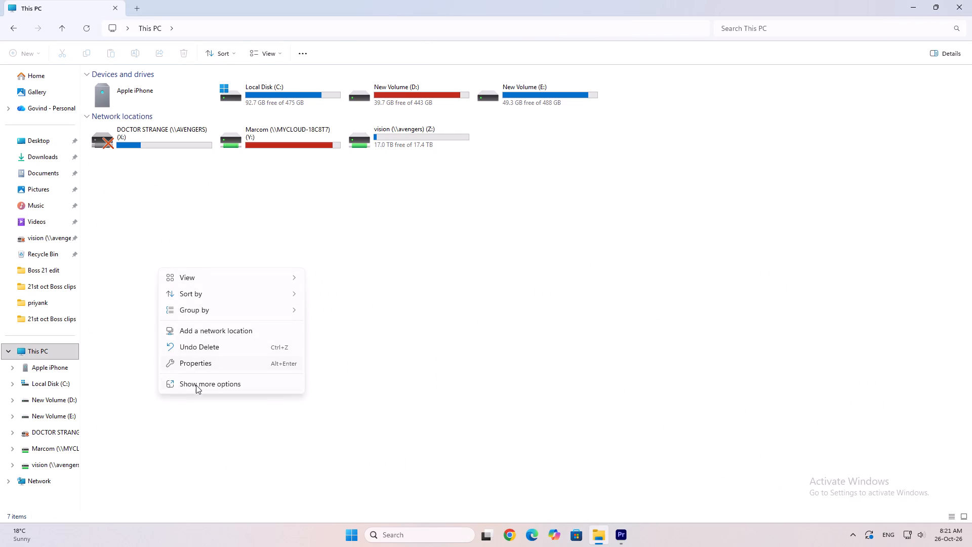
{"action": "left_click", "coordinate": [196, 385]}
{"action": "left_click", "coordinate": [208, 311]}
{"action": "double_click", "coordinate": [150, 145]}
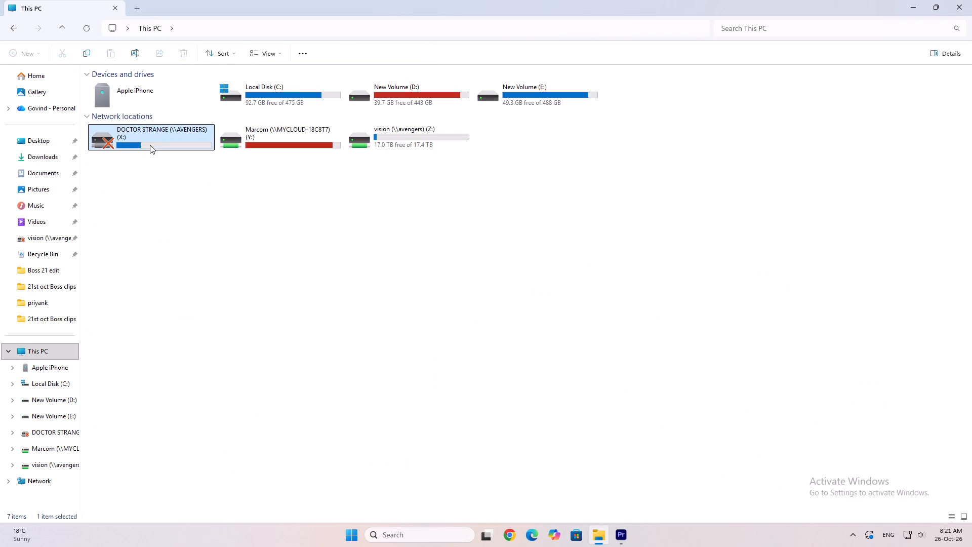
{"action": "left_click", "coordinate": [565, 322]}
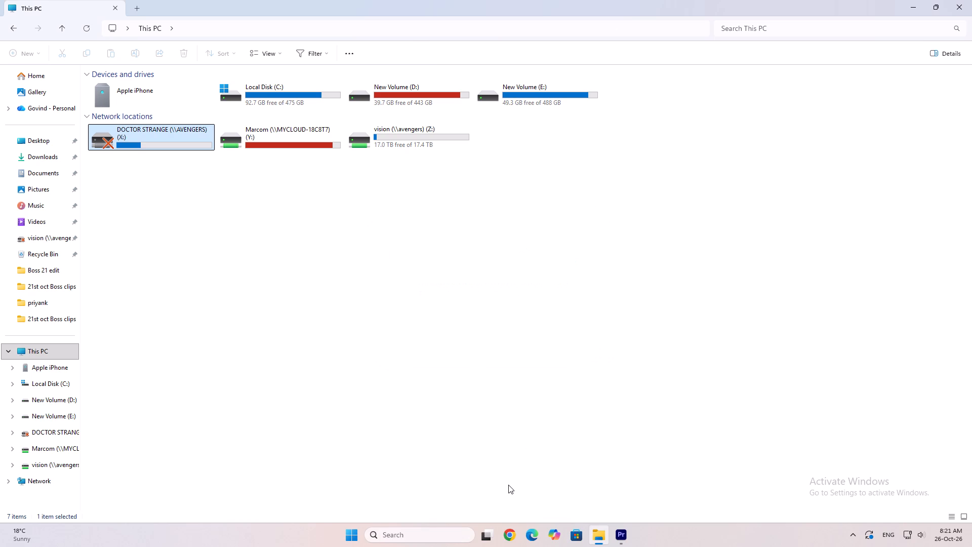
Return to Premiere Pro and relink the V8 overlay to freepik__background__46801.png in the Knee ReplacementFAQ folder.
{"action": "key", "text": "alt+Tab"}
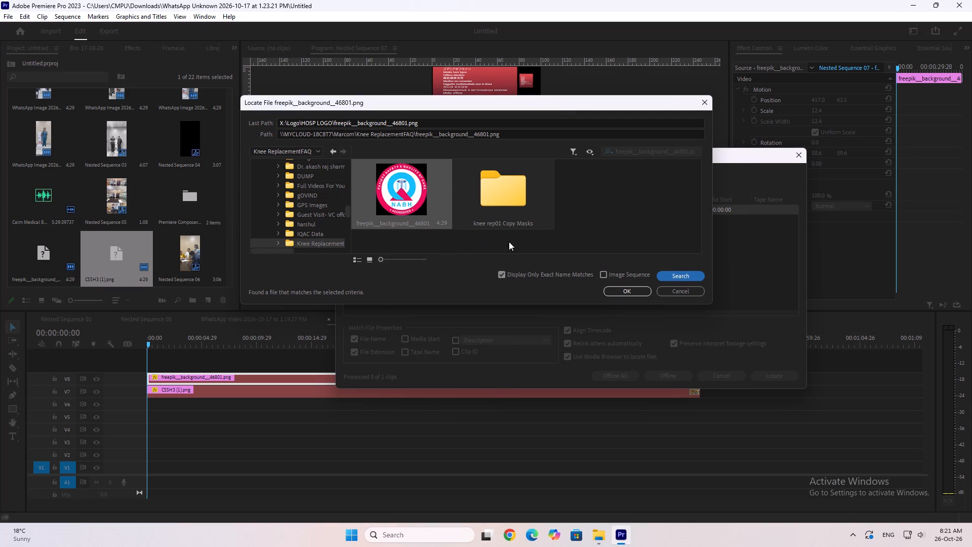
{"action": "left_click", "coordinate": [637, 292]}
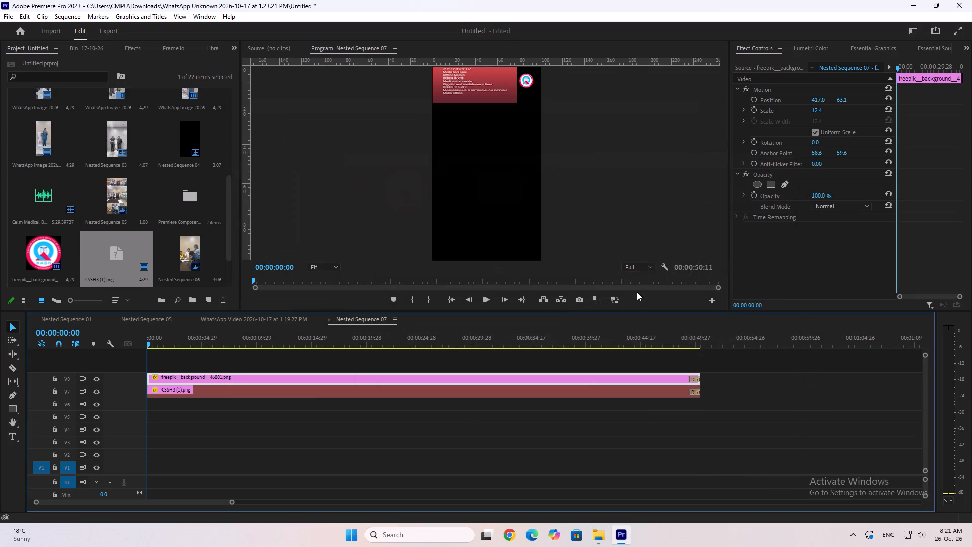
Relink the V7 clip CSSH3 (1).png to the matching file in the Marcom (Y:) drive's Knee ReplacementFAQ folder, searching Downloads first.
{"action": "left_click", "coordinate": [213, 388]}
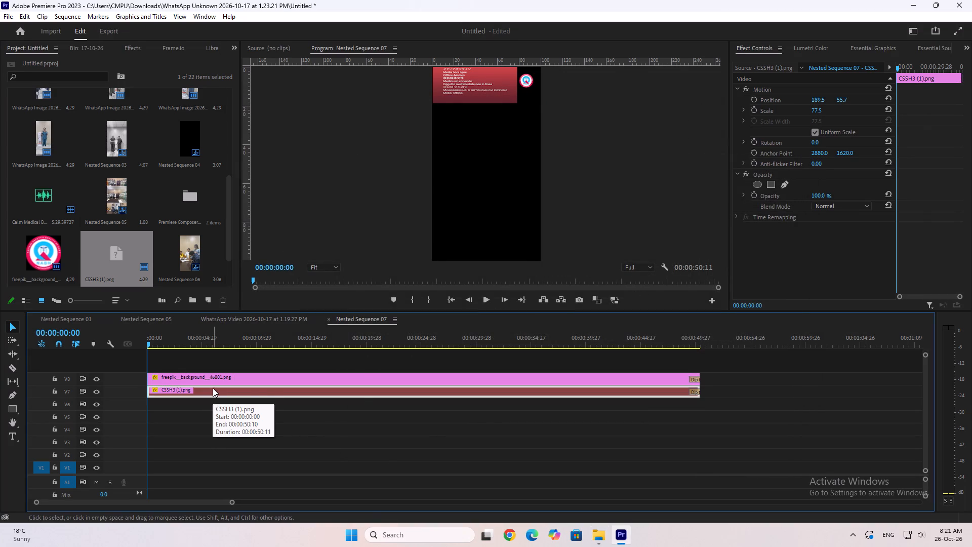
{"action": "right_click", "coordinate": [213, 388]}
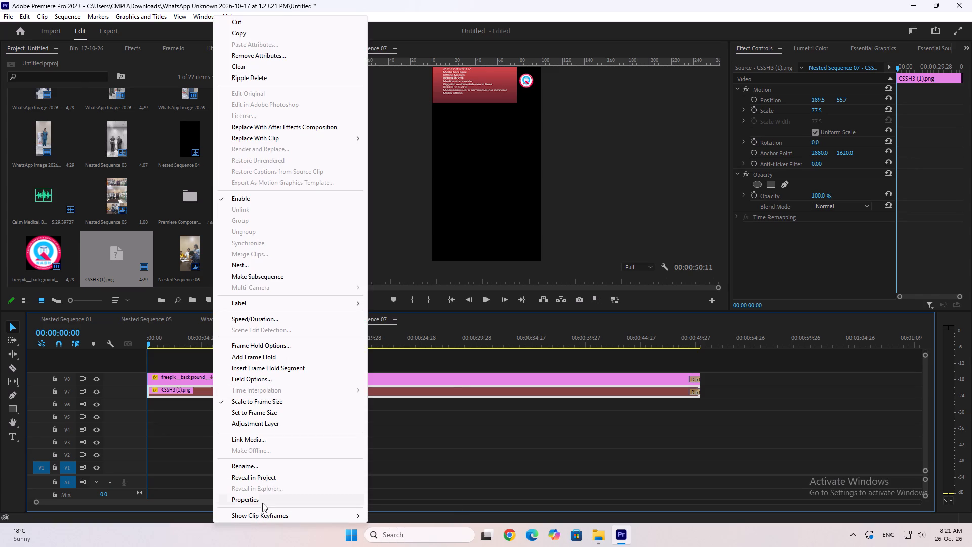
{"action": "left_click", "coordinate": [260, 441]}
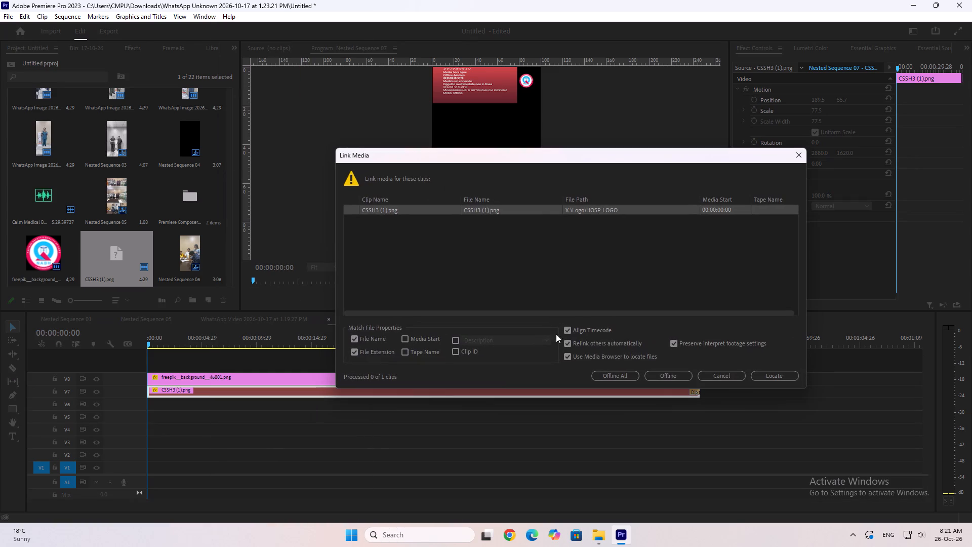
{"action": "left_click", "coordinate": [774, 377]}
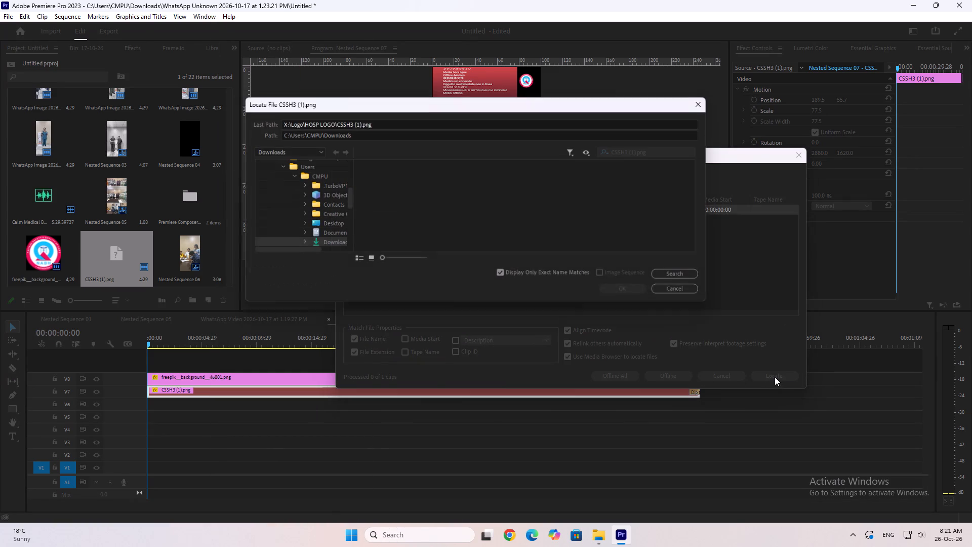
{"action": "scroll", "coordinate": [287, 187], "scroll_direction": "down", "scroll_amount": 2}
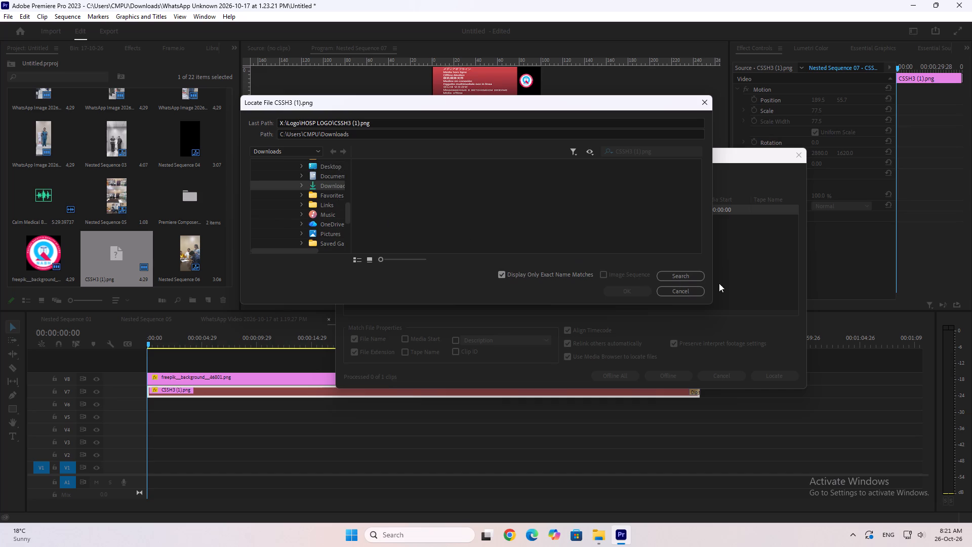
{"action": "left_click", "coordinate": [674, 277]}
{"action": "scroll", "coordinate": [312, 228], "scroll_direction": "down", "scroll_amount": 9}
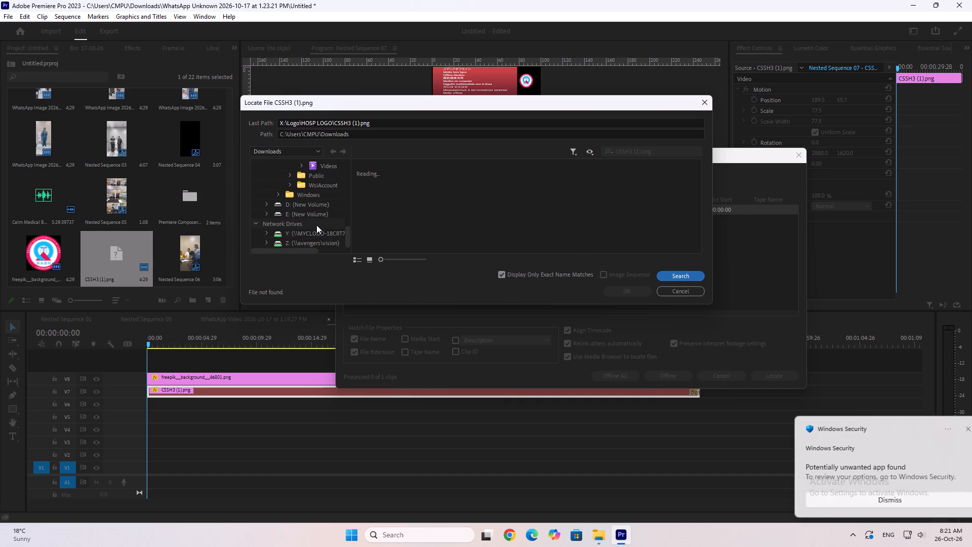
{"action": "left_click", "coordinate": [316, 235]}
{"action": "left_click", "coordinate": [688, 278]}
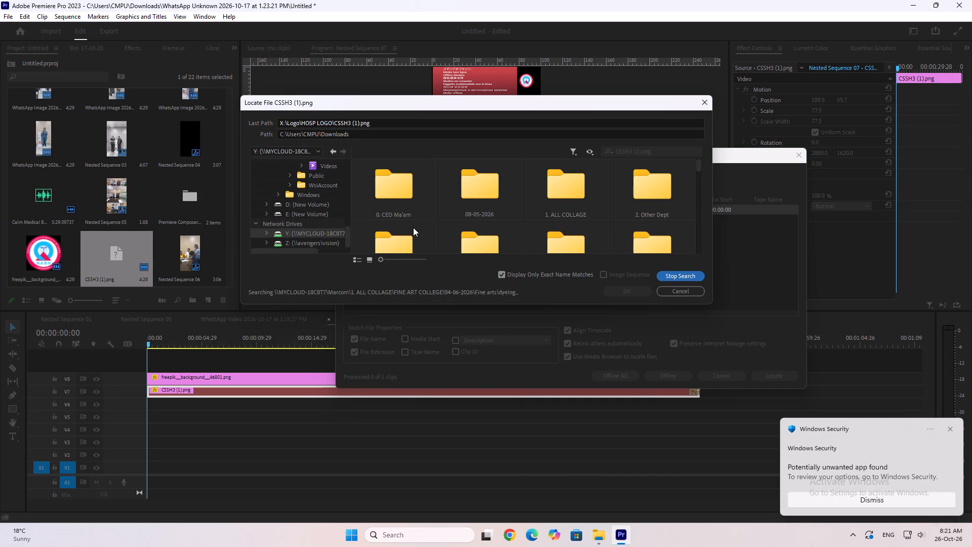
{"action": "scroll", "coordinate": [411, 227], "scroll_direction": "down", "scroll_amount": 4}
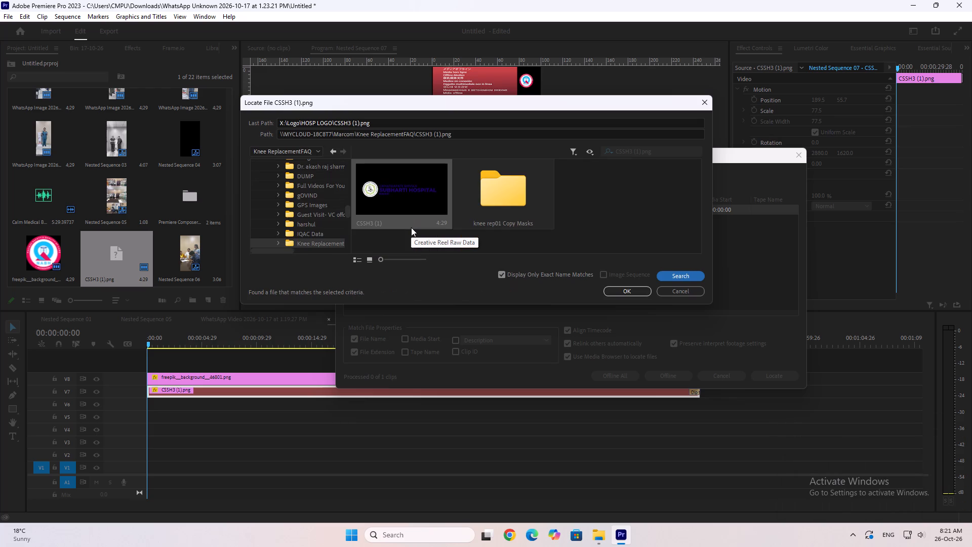
{"action": "left_click", "coordinate": [422, 202]}
{"action": "left_click", "coordinate": [626, 289]}
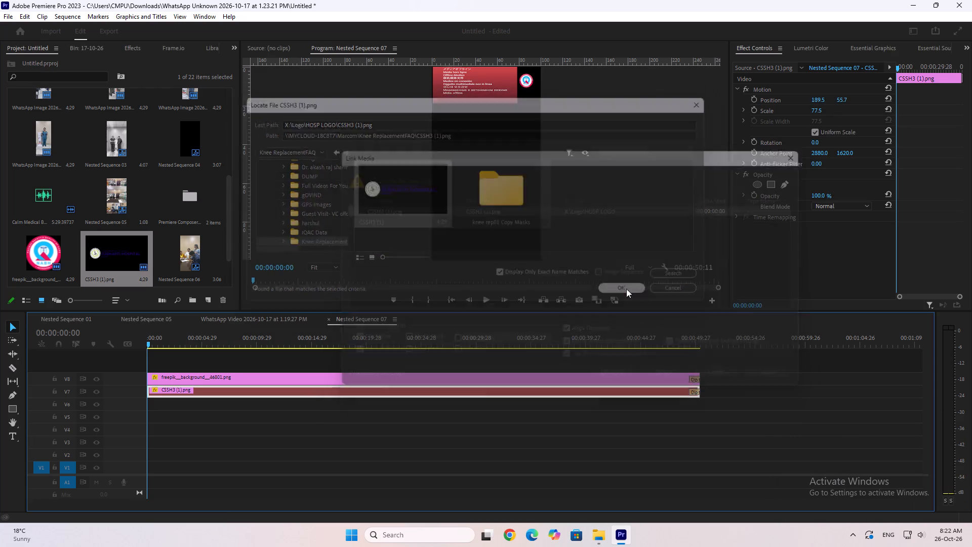
Open the WhatsApp Video 2026-10-17 at 1.19.27 PM sequence and play and scrub it to check the overlays through the end clip.
{"action": "left_click", "coordinate": [242, 318]}
{"action": "key", "text": "space"}
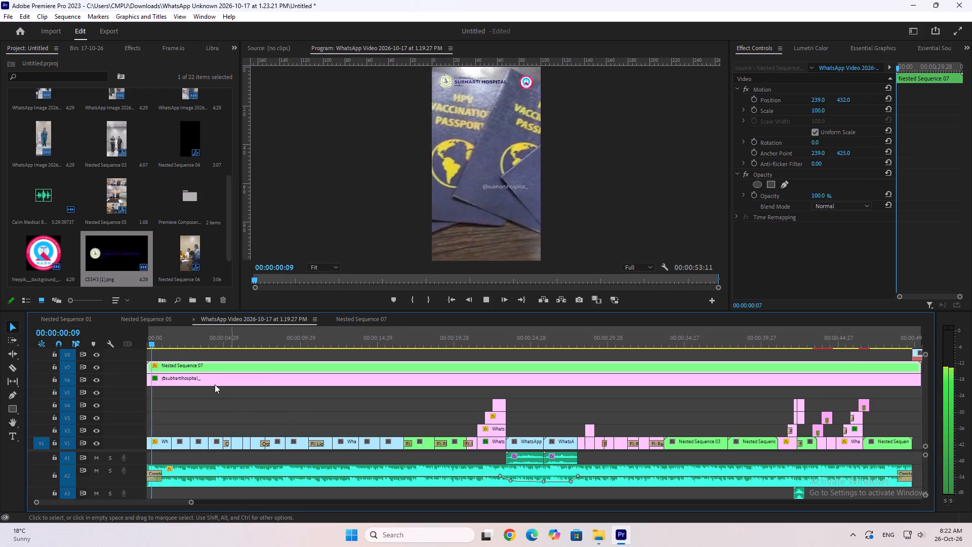
{"action": "left_click_drag", "start_coordinate": [202, 335], "coordinate": [630, 350]}
{"action": "scroll", "coordinate": [619, 386], "scroll_direction": "down", "scroll_amount": 9, "text": "alt"}
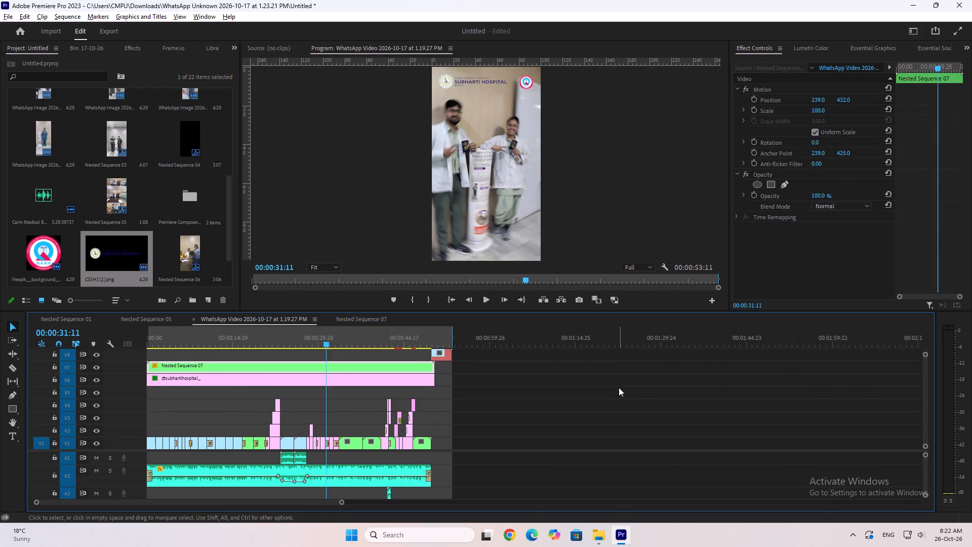
{"action": "scroll", "coordinate": [616, 388], "scroll_direction": "down", "scroll_amount": 1, "text": "alt"}
{"action": "left_click", "coordinate": [405, 340]}
Inspect the properties of the edited milk final.mp4 end clip on V8 for its media path, and close them.
{"action": "scroll", "coordinate": [409, 339], "scroll_direction": "up", "scroll_amount": 14, "text": "alt"}
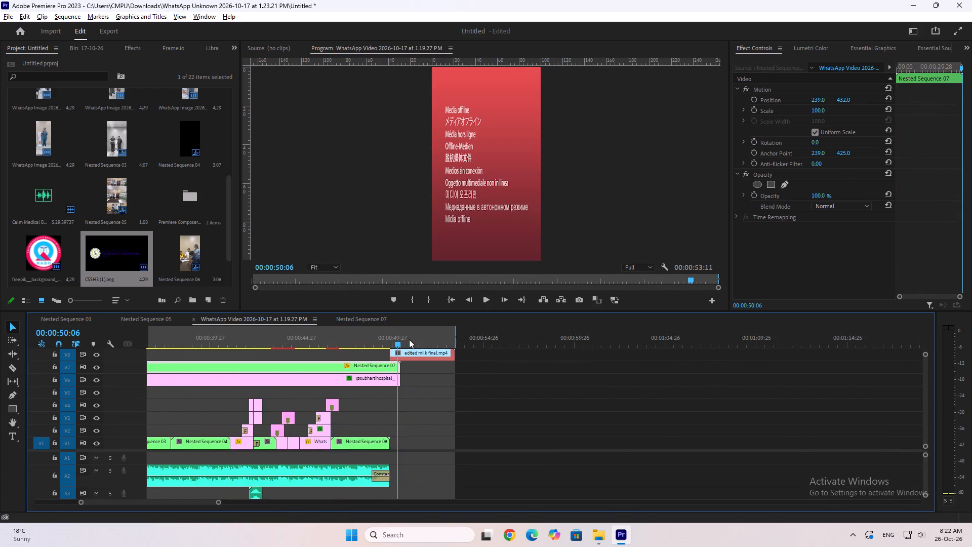
{"action": "scroll", "coordinate": [409, 339], "scroll_direction": "up", "scroll_amount": 4, "text": "alt"}
{"action": "left_click", "coordinate": [422, 356]}
{"action": "scroll", "coordinate": [422, 356], "scroll_direction": "up", "scroll_amount": 6, "text": "alt"}
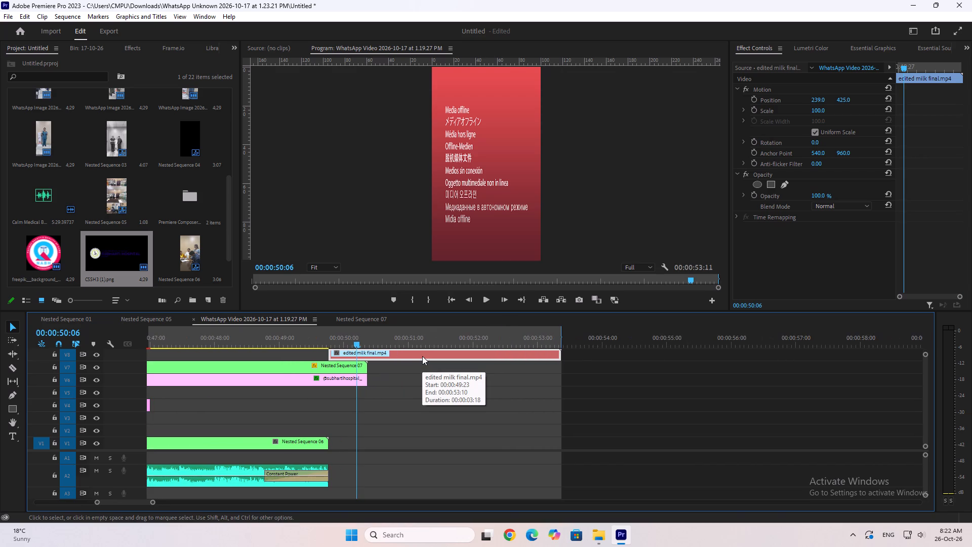
{"action": "right_click", "coordinate": [422, 356]}
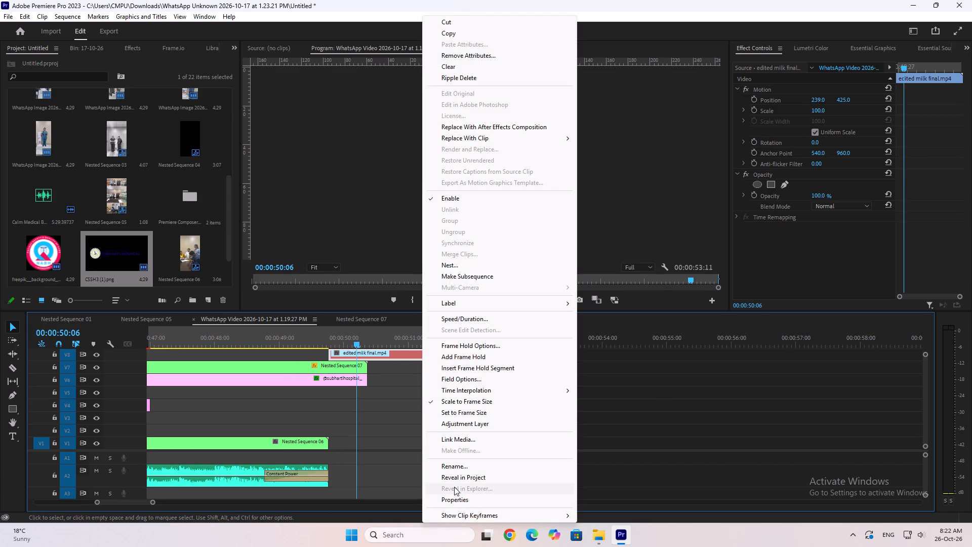
{"action": "left_click_drag", "start_coordinate": [459, 477], "coordinate": [465, 505]}
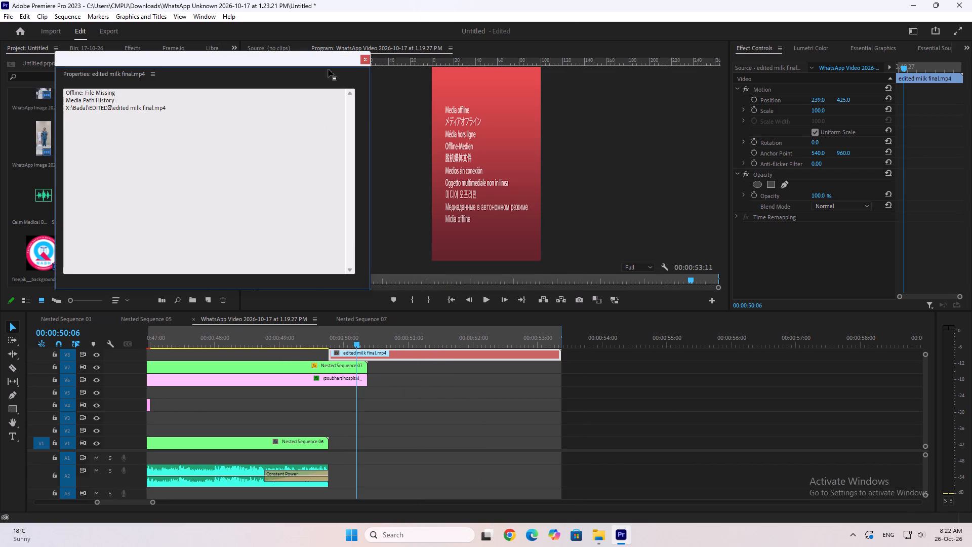
{"action": "left_click", "coordinate": [370, 60]}
Start relinking edited milk final.mp4, search the Marcom network drive (Y:) for it, and close the file locator without choosing a file.
{"action": "right_click", "coordinate": [380, 350]}
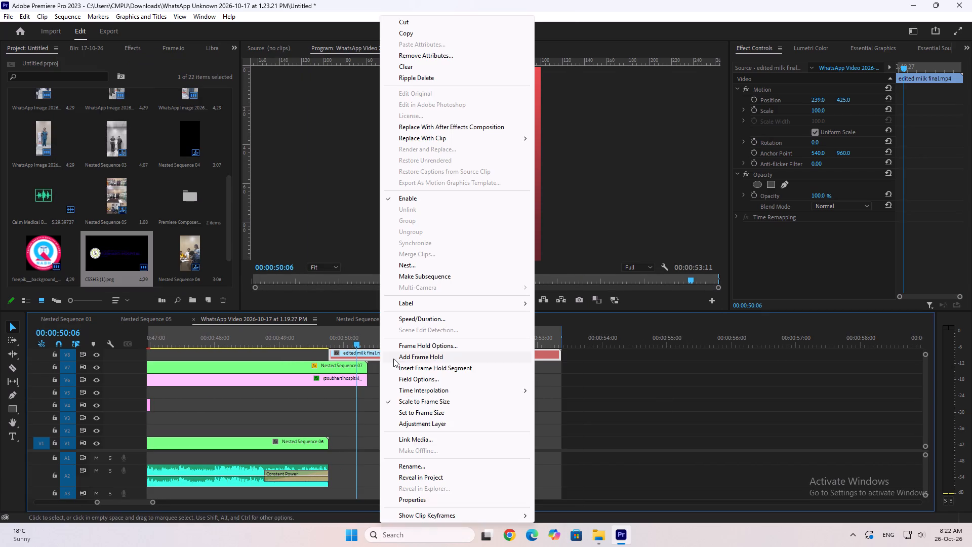
{"action": "left_click", "coordinate": [422, 438]}
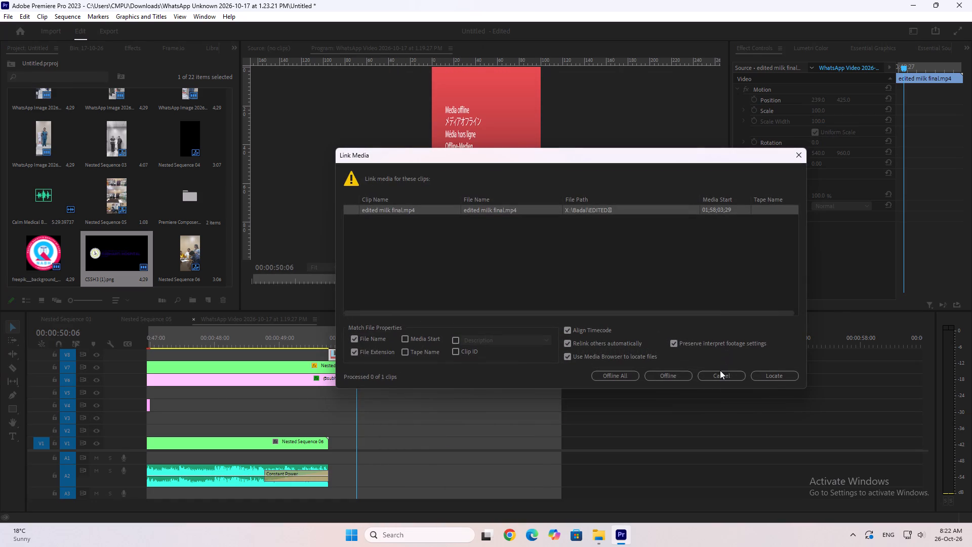
{"action": "left_click", "coordinate": [773, 375]}
{"action": "scroll", "coordinate": [314, 219], "scroll_direction": "down", "scroll_amount": 7}
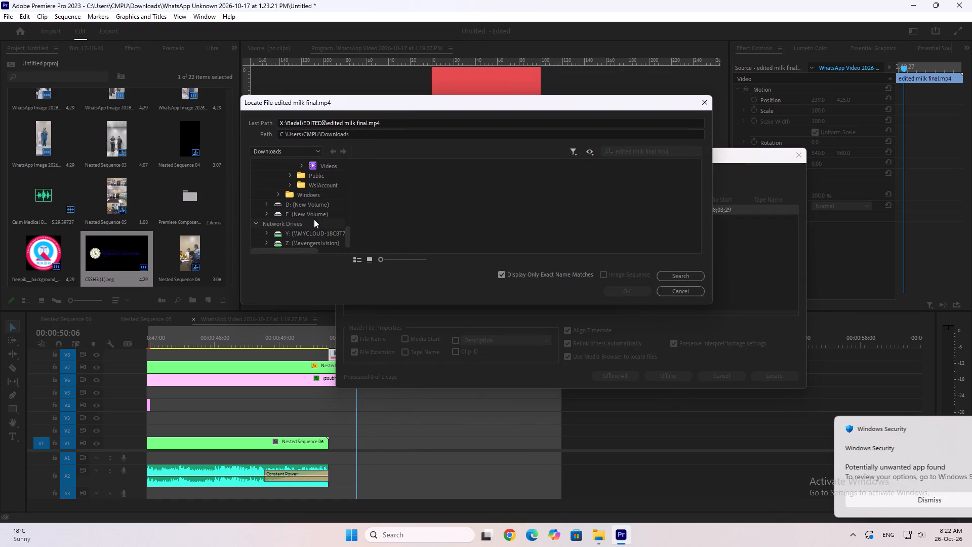
{"action": "scroll", "coordinate": [314, 219], "scroll_direction": "down", "scroll_amount": 4}
{"action": "left_click", "coordinate": [316, 241]}
{"action": "left_click", "coordinate": [318, 235]}
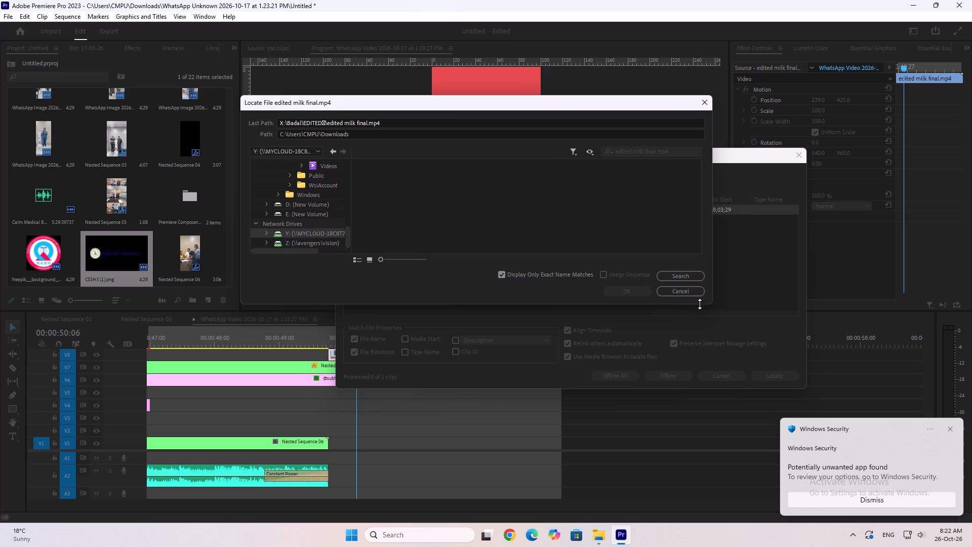
{"action": "left_click", "coordinate": [686, 279]}
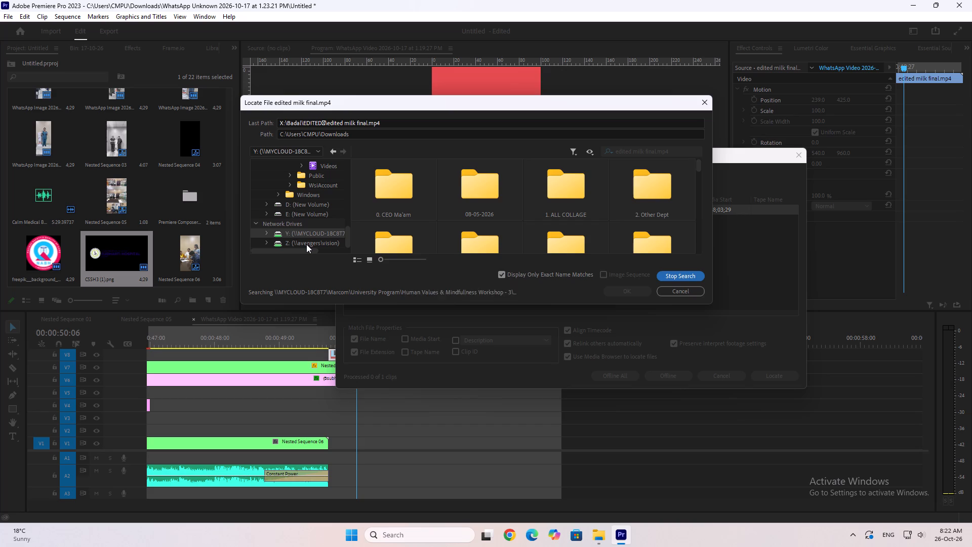
{"action": "scroll", "coordinate": [391, 204], "scroll_direction": "down", "scroll_amount": 6}
{"action": "scroll", "coordinate": [294, 216], "scroll_direction": "down", "scroll_amount": 4}
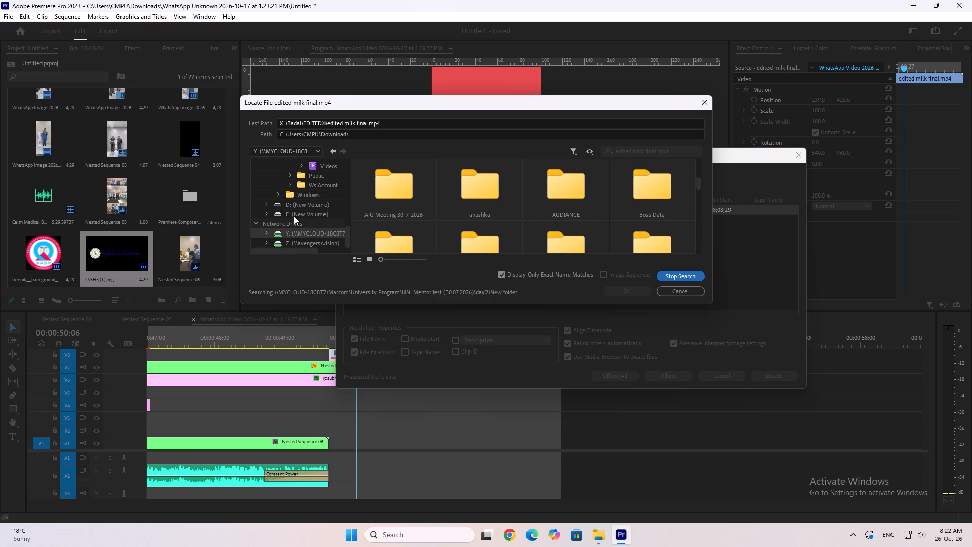
{"action": "scroll", "coordinate": [294, 216], "scroll_direction": "down", "scroll_amount": 2}
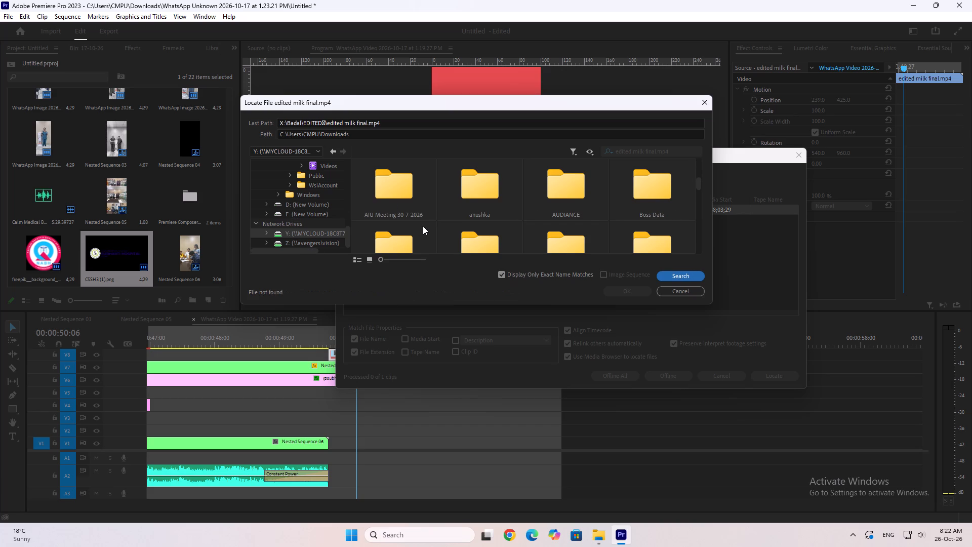
{"action": "scroll", "coordinate": [429, 224], "scroll_direction": "down", "scroll_amount": 5}
{"action": "scroll", "coordinate": [429, 224], "scroll_direction": "up", "scroll_amount": 10}
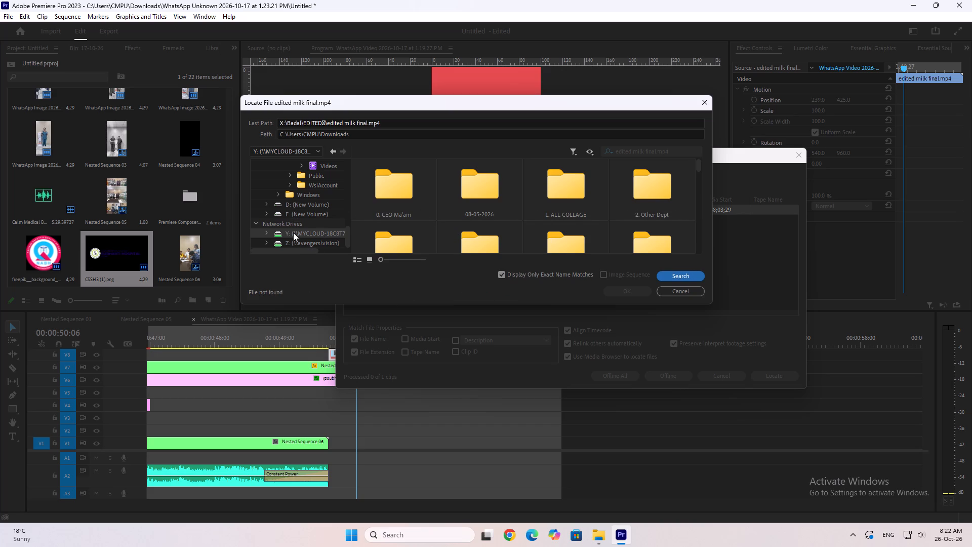
{"action": "left_click", "coordinate": [674, 291]}
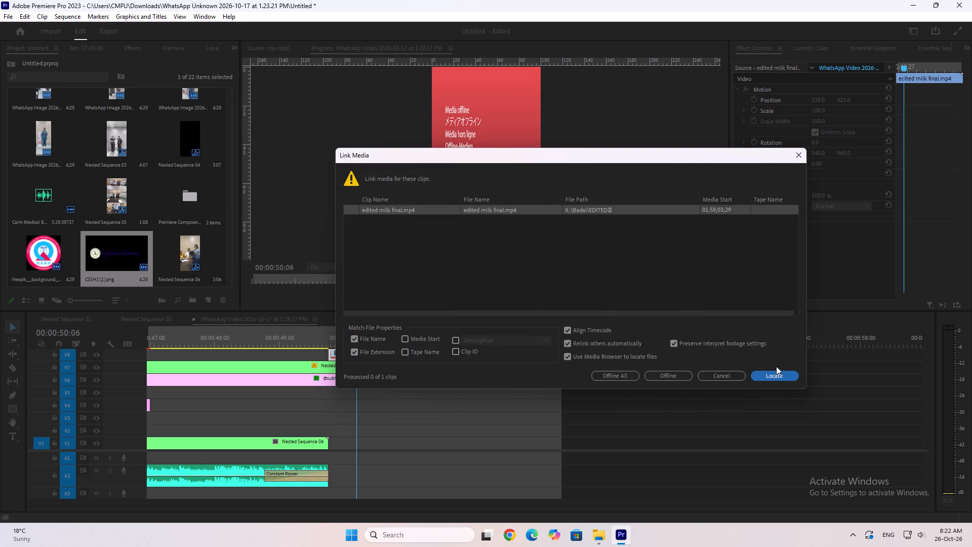
Cancel relinking edited milk final.mp4 and return the playhead to the start of the sequence.
{"action": "left_click", "coordinate": [715, 374]}
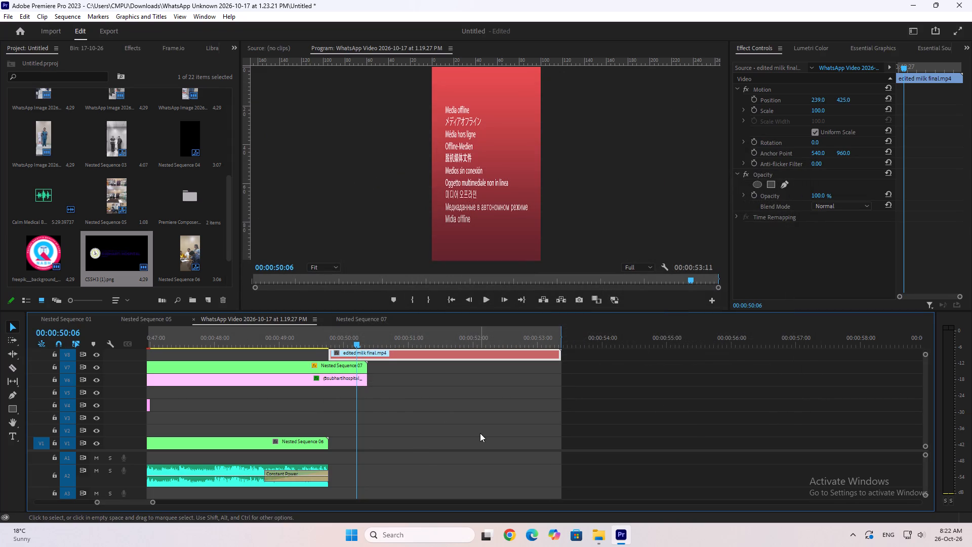
{"action": "left_click", "coordinate": [480, 433]}
{"action": "key", "text": "Home"}
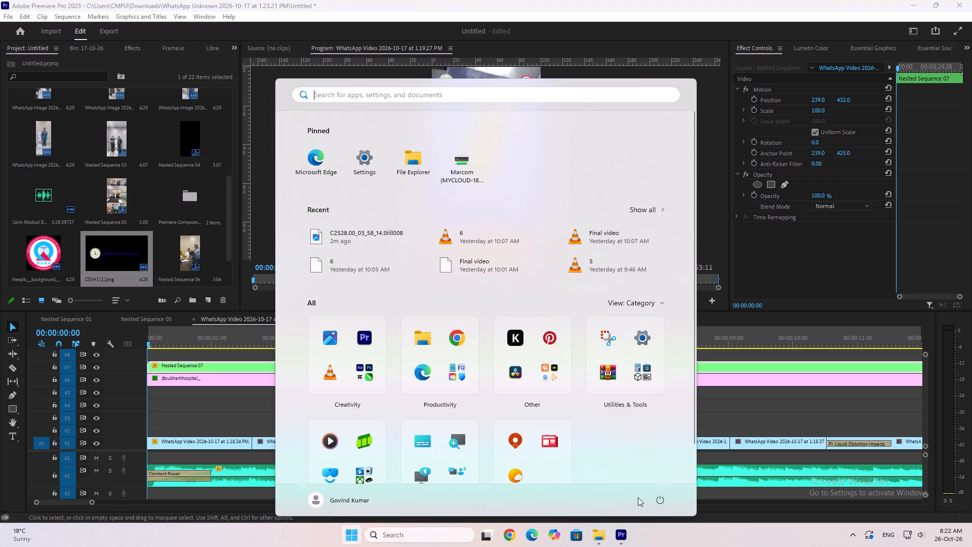
Switch to Notepad and replace the single-line note's text with "HPV Vaccination Drive".
{"action": "type", "text": "note"}
{"action": "key", "text": "Return"}
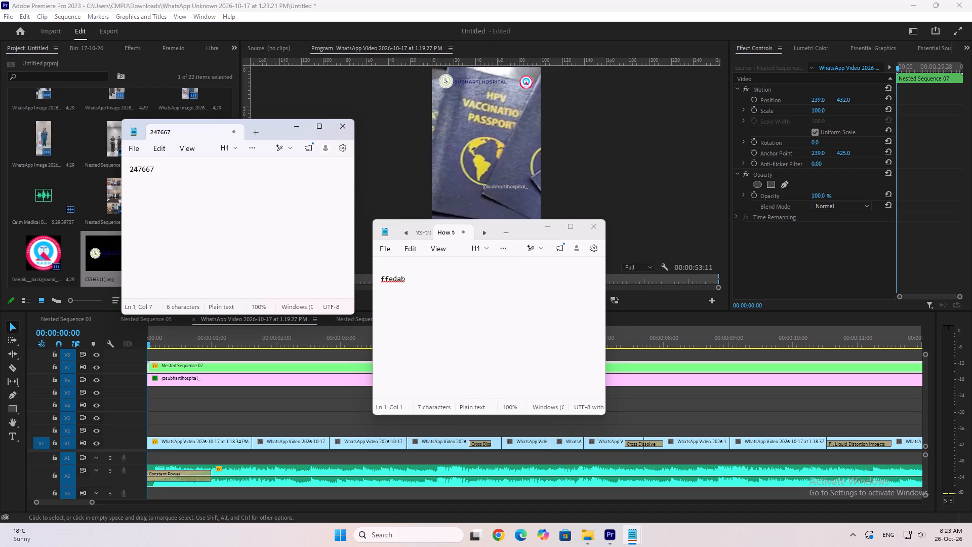
{"action": "left_click_drag", "start_coordinate": [436, 267], "coordinate": [384, 264]}
{"action": "left_click", "coordinate": [292, 214]}
{"action": "left_click", "coordinate": [225, 197]}
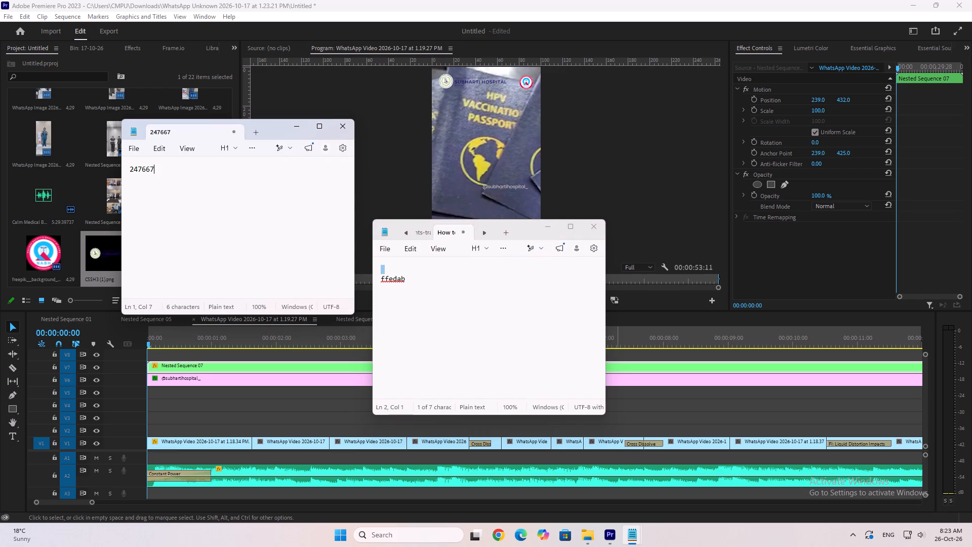
{"action": "left_click_drag", "start_coordinate": [169, 171], "coordinate": [99, 157]}
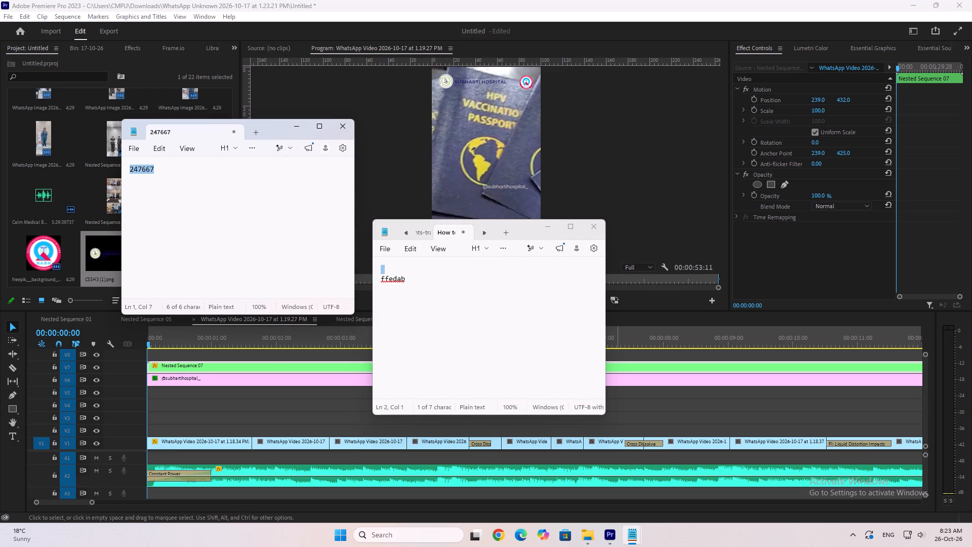
{"action": "type", "text": "HPV"}
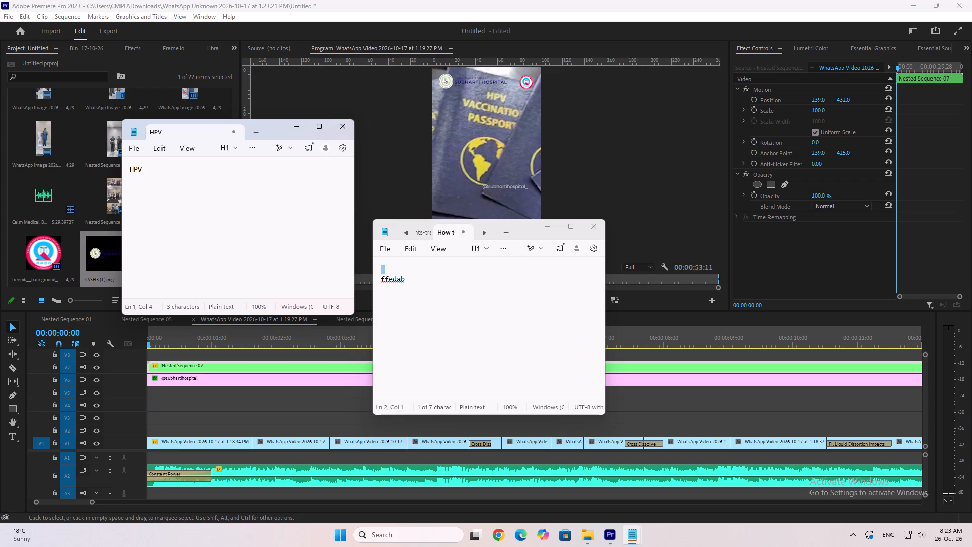
{"action": "key", "text": "space"}
{"action": "key", "text": "shift+v"}
{"action": "type", "text": "acc"}
{"action": "type", "text": "ination"}
{"action": "key", "text": "space"}
{"action": "type", "text": "Drive"}
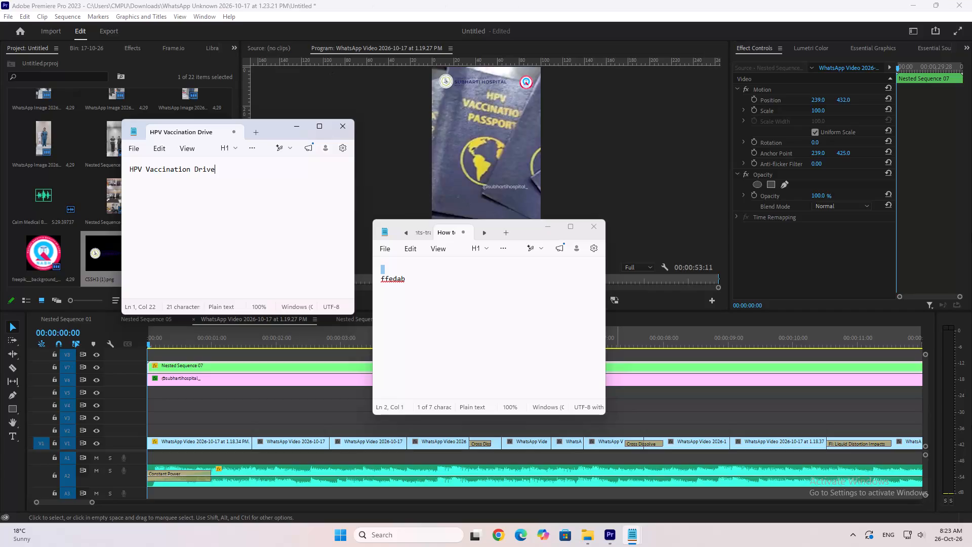
Copy the "HPV Vaccination Drive" line and minimize both Notepad windows to return to Premiere Pro.
{"action": "left_click_drag", "start_coordinate": [269, 173], "coordinate": [38, 144]}
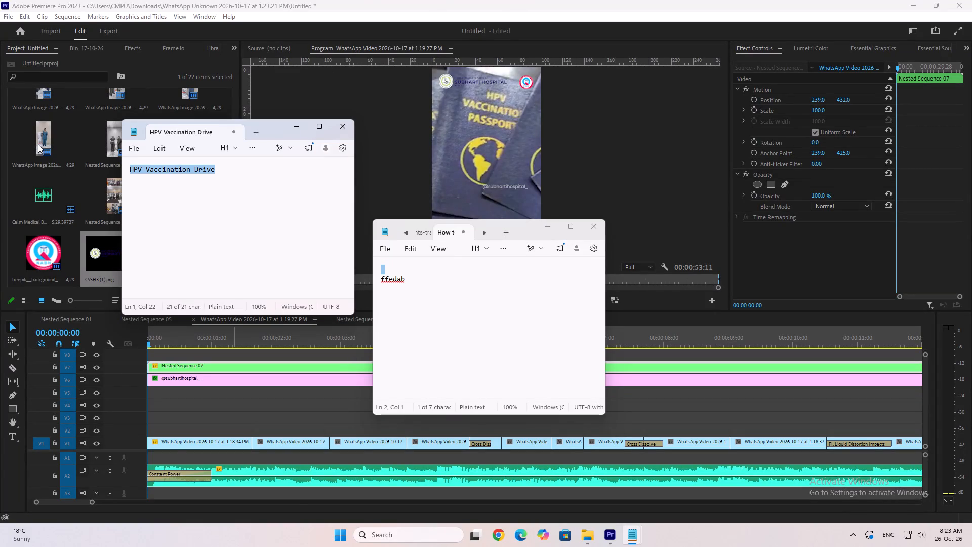
{"action": "key", "text": "ctrl+c"}
{"action": "key", "text": "ctrl+c"}
{"action": "key", "text": "ctrl+c"}
{"action": "left_click", "coordinate": [301, 129]}
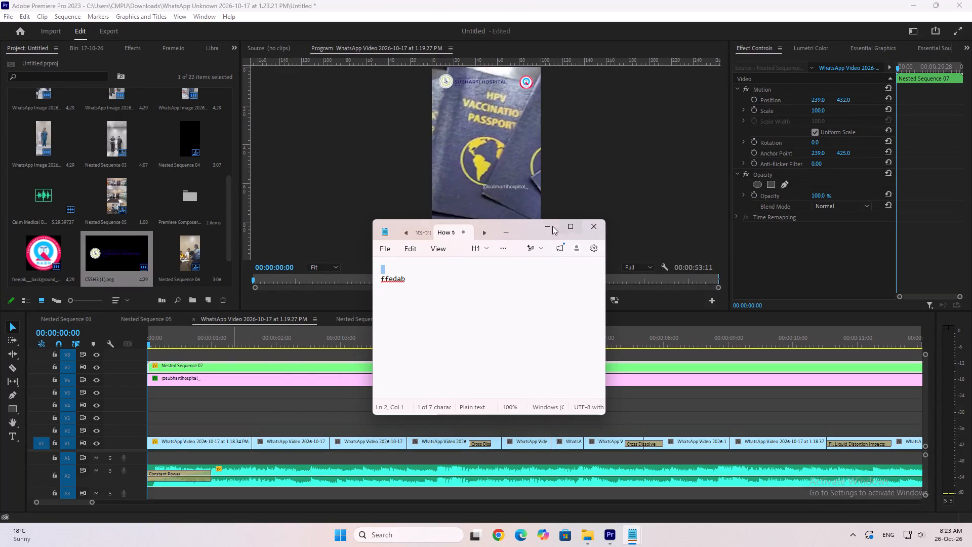
{"action": "left_click", "coordinate": [549, 227]}
Create a text graphic over the passport shot at the sequence start and paste "HPV Vaccination Drive" into it.
{"action": "left_click", "coordinate": [320, 411]}
{"action": "scroll", "coordinate": [320, 411], "scroll_direction": "down", "scroll_amount": 13, "text": "alt"}
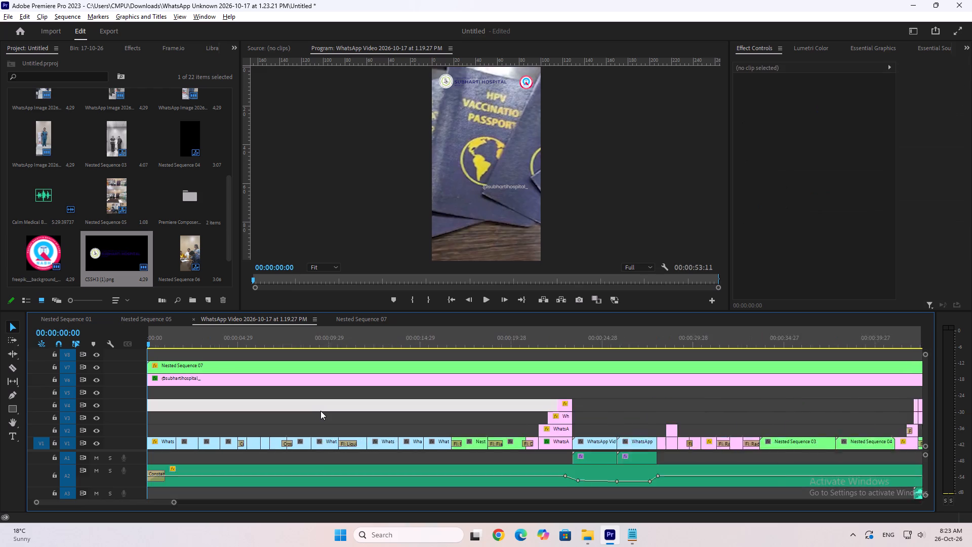
{"action": "scroll", "coordinate": [320, 411], "scroll_direction": "down", "scroll_amount": 6, "text": "alt"}
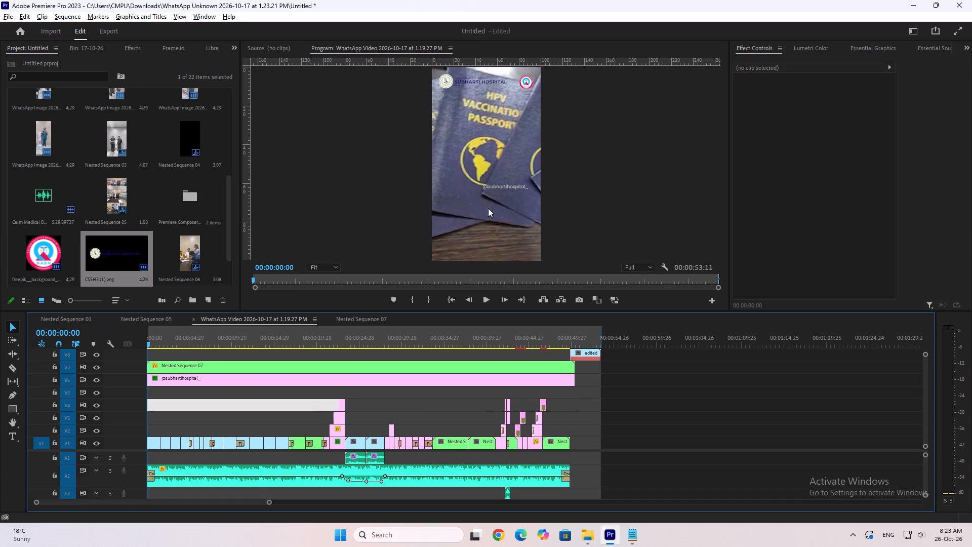
{"action": "key", "text": "t"}
{"action": "left_click", "coordinate": [458, 181]}
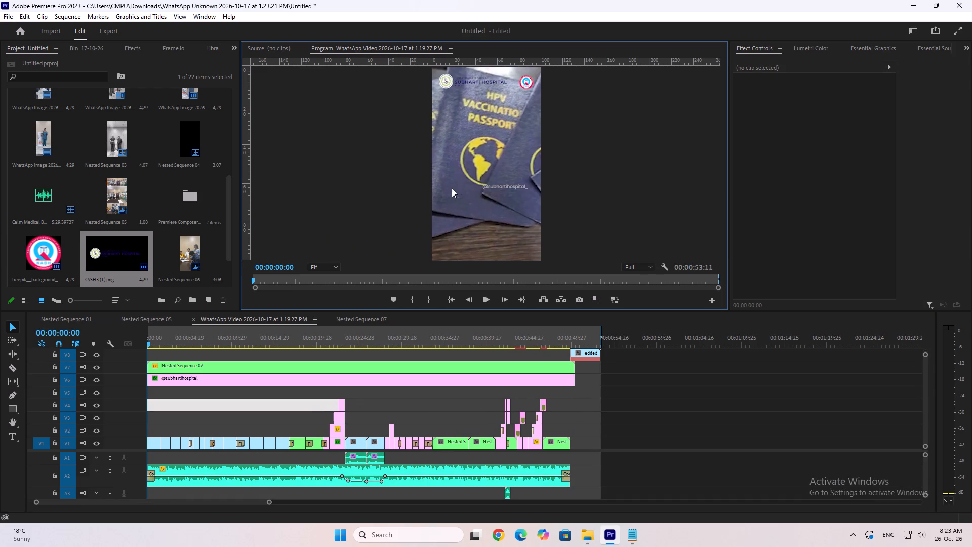
{"action": "key", "text": "t"}
{"action": "left_click", "coordinate": [455, 187]}
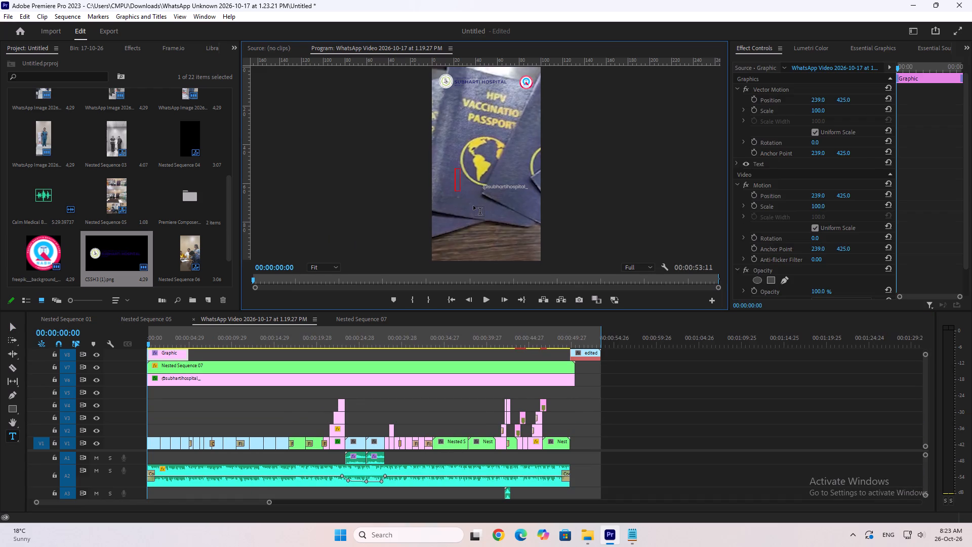
{"action": "key", "text": "ctrl+v"}
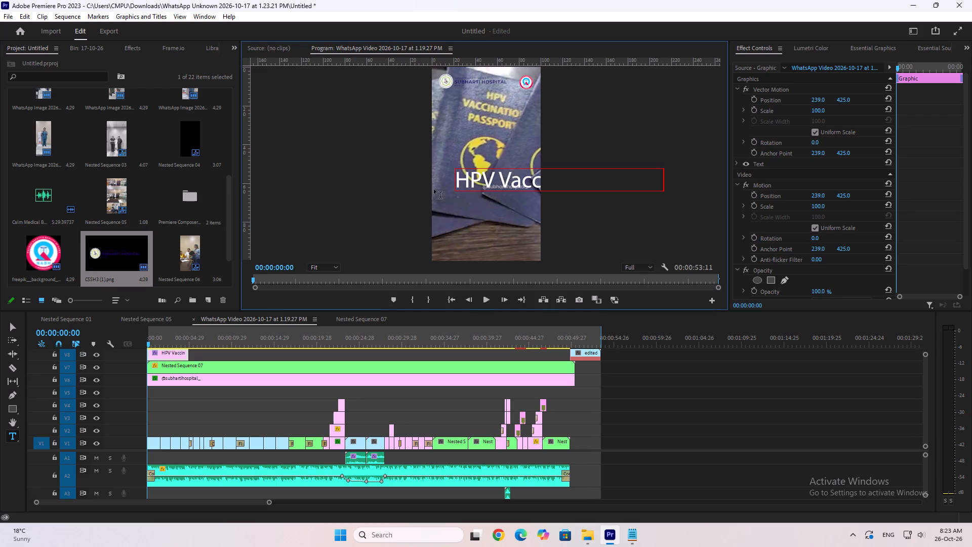
Shift the title sideways to reach its last word and break the line so "Drive" sits on a second line.
{"action": "left_click", "coordinate": [12, 329]}
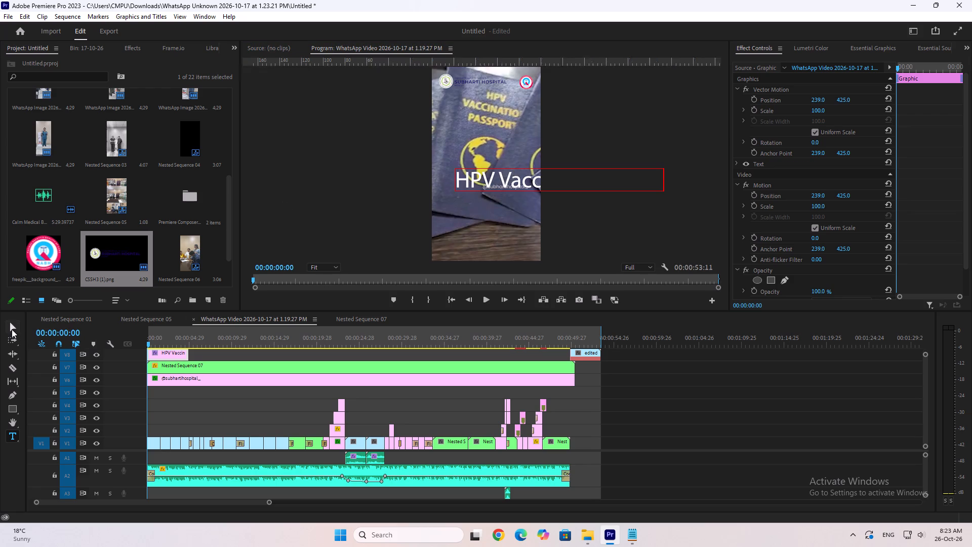
{"action": "left_click_drag", "start_coordinate": [604, 181], "coordinate": [504, 199]}
{"action": "double_click", "coordinate": [513, 196]}
{"action": "left_click", "coordinate": [510, 199]}
{"action": "left_click", "coordinate": [518, 194]}
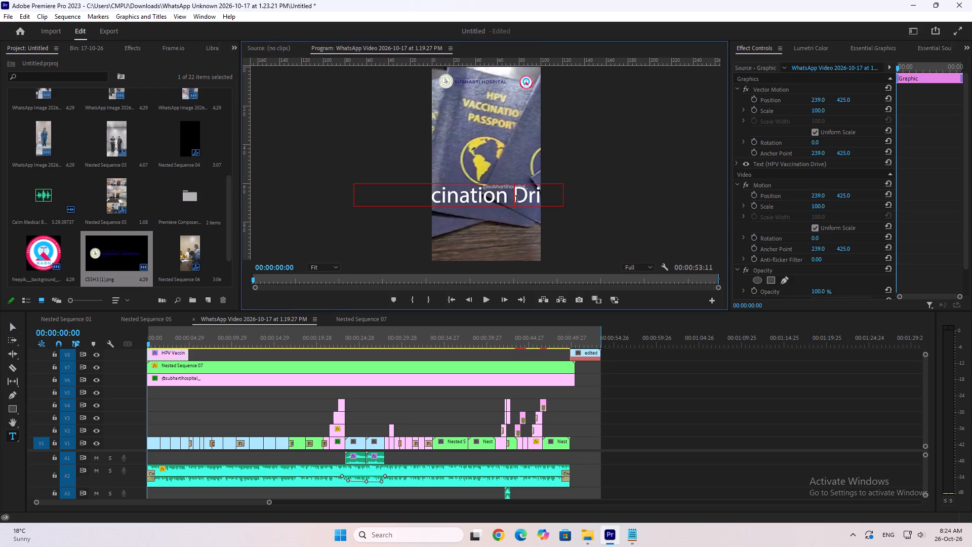
{"action": "key", "text": "BackSpace"}
{"action": "key", "text": "Return"}
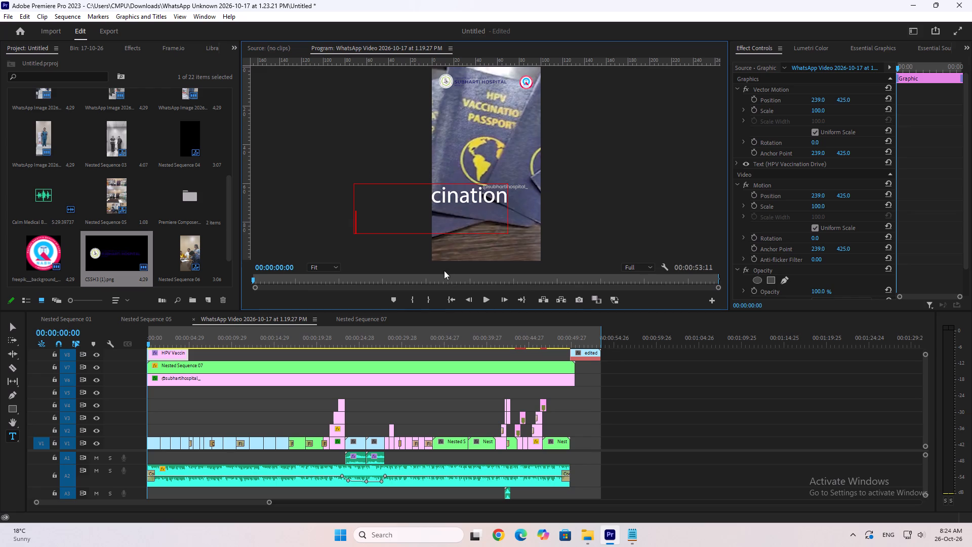
{"action": "left_click", "coordinate": [754, 79]}
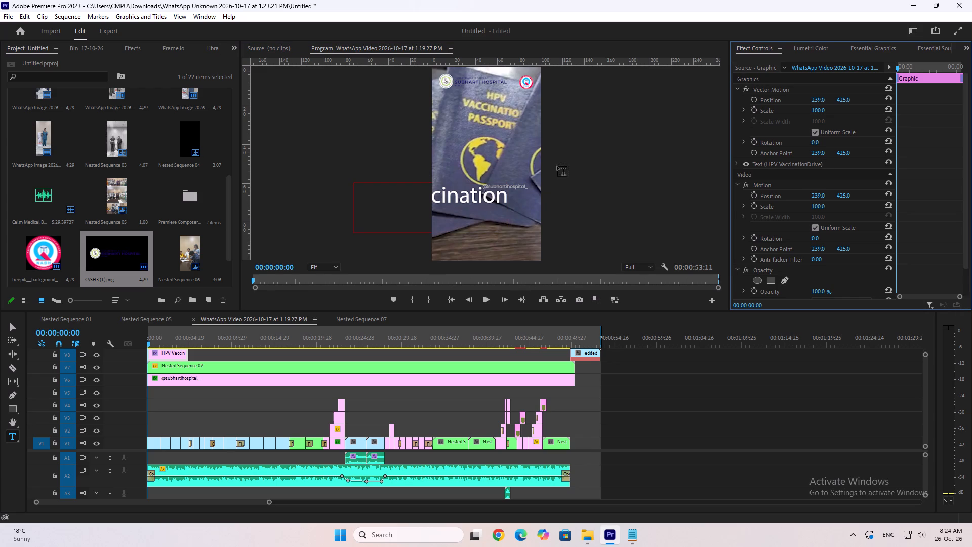
Move and scale down the two-line title so it fits within the width of the video frame.
{"action": "left_click", "coordinate": [8, 326]}
{"action": "left_click_drag", "start_coordinate": [485, 198], "coordinate": [557, 197]}
{"action": "left_click_drag", "start_coordinate": [473, 201], "coordinate": [557, 195]}
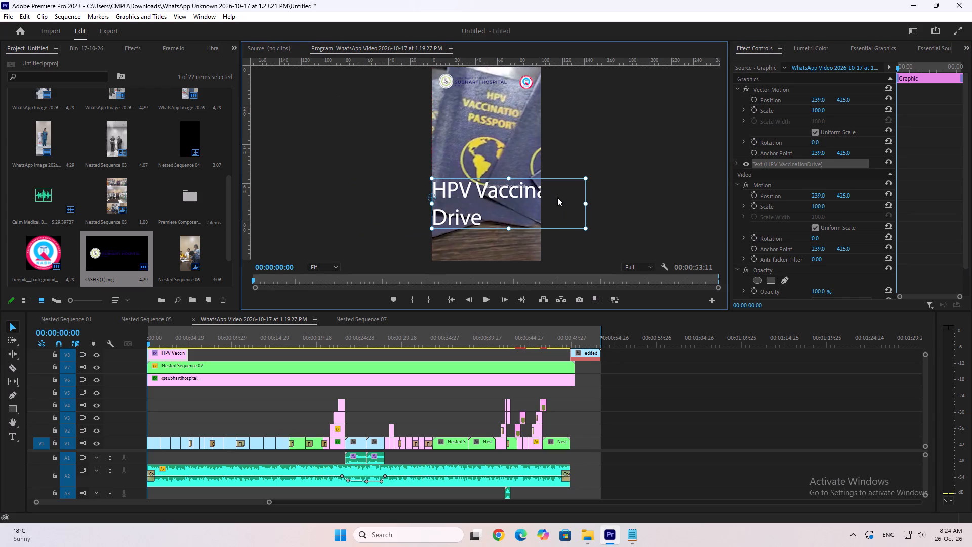
{"action": "left_click_drag", "start_coordinate": [587, 202], "coordinate": [544, 196]}
{"action": "left_click_drag", "start_coordinate": [493, 205], "coordinate": [499, 206]}
{"action": "left_click_drag", "start_coordinate": [546, 204], "coordinate": [532, 205]}
{"action": "left_click_drag", "start_coordinate": [507, 208], "coordinate": [515, 210]}
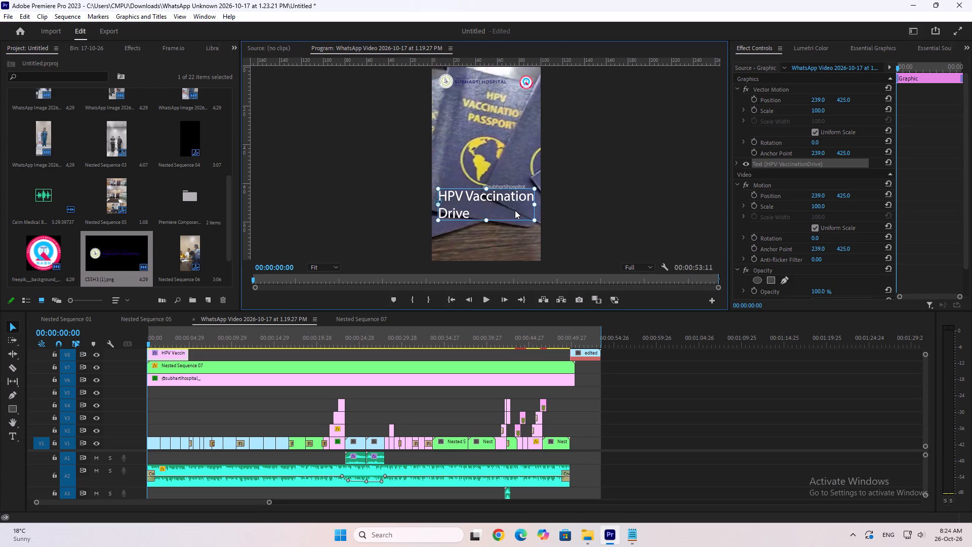
Center-align the title text, reposition it centrally in the lower part of the frame and scale it down slightly.
{"action": "left_click", "coordinate": [736, 164]}
{"action": "scroll", "coordinate": [737, 242], "scroll_direction": "down", "scroll_amount": 8}
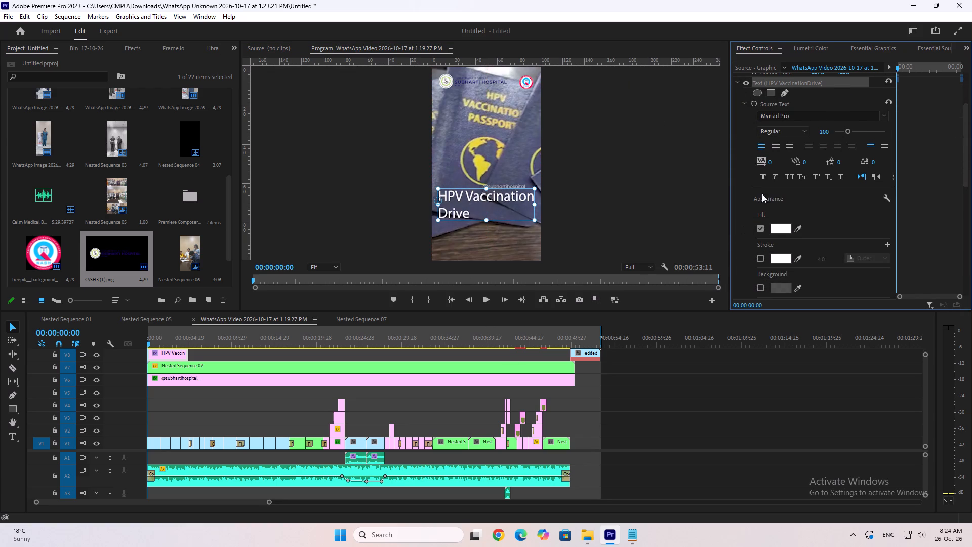
{"action": "left_click", "coordinate": [779, 148]}
{"action": "left_click_drag", "start_coordinate": [451, 206], "coordinate": [497, 207]}
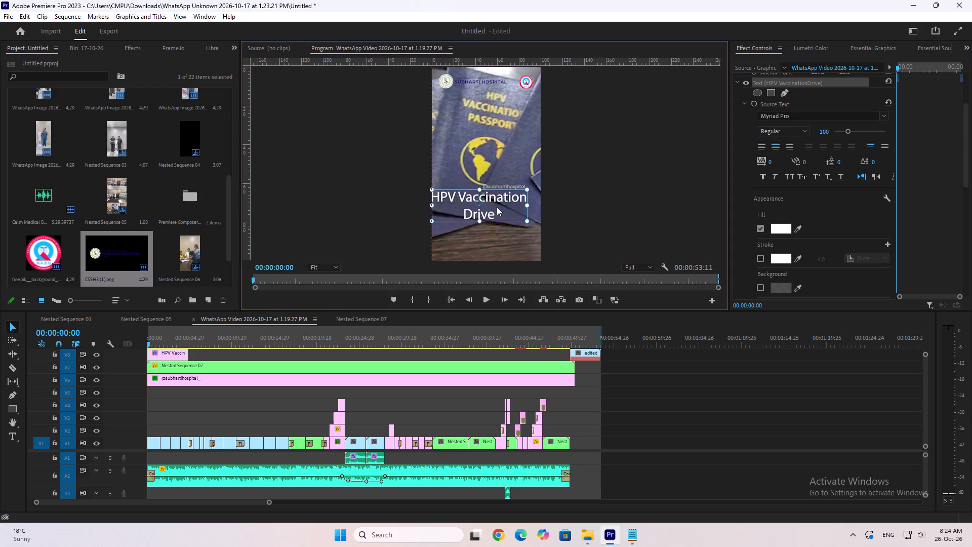
{"action": "left_click_drag", "start_coordinate": [497, 207], "coordinate": [499, 208]}
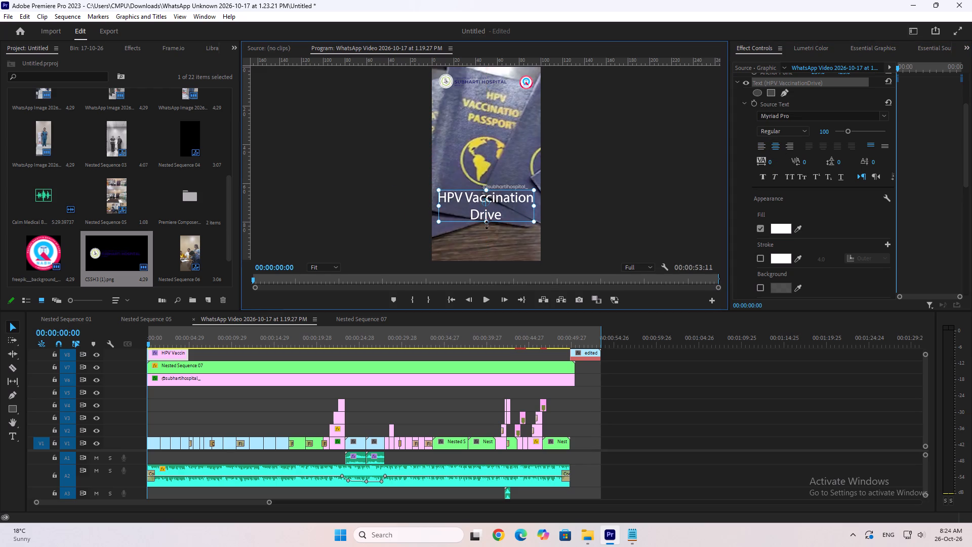
{"action": "left_click", "coordinate": [487, 221]}
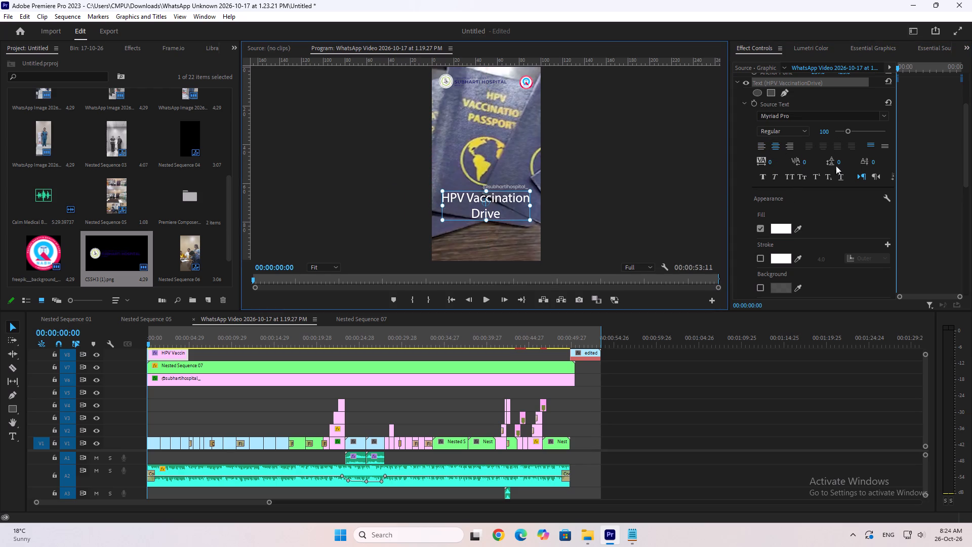
Tighten the title's leading to -15.
{"action": "left_click_drag", "start_coordinate": [841, 162], "coordinate": [832, 157]}
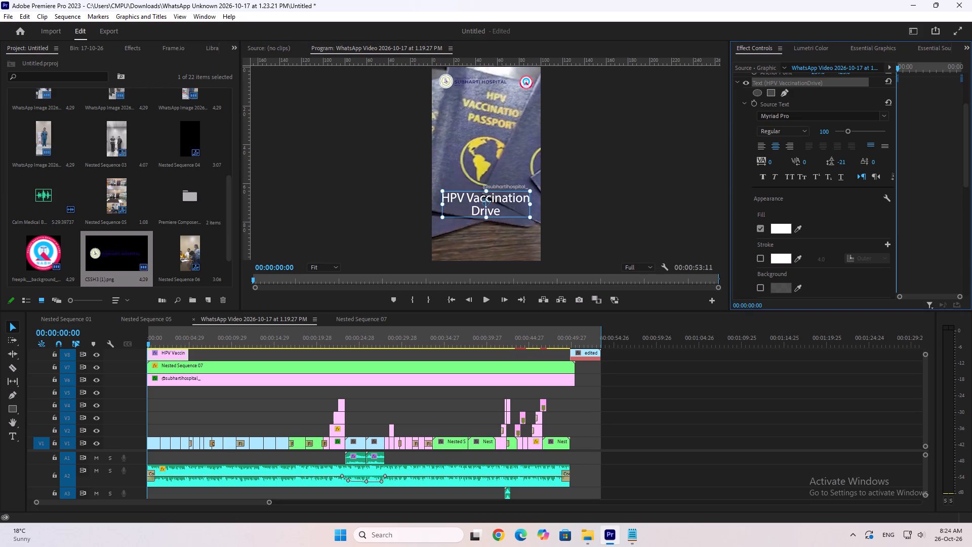
{"action": "left_click_drag", "start_coordinate": [832, 157], "coordinate": [832, 157]}
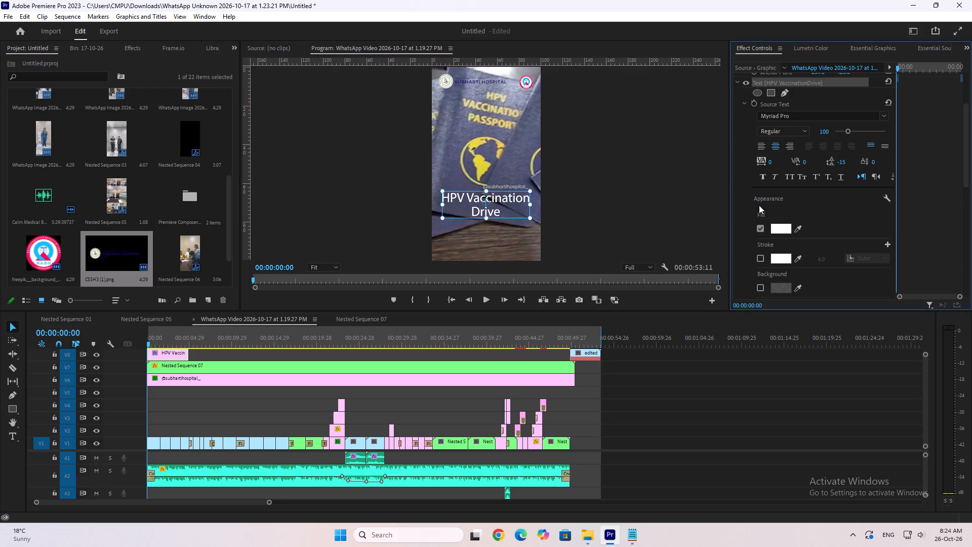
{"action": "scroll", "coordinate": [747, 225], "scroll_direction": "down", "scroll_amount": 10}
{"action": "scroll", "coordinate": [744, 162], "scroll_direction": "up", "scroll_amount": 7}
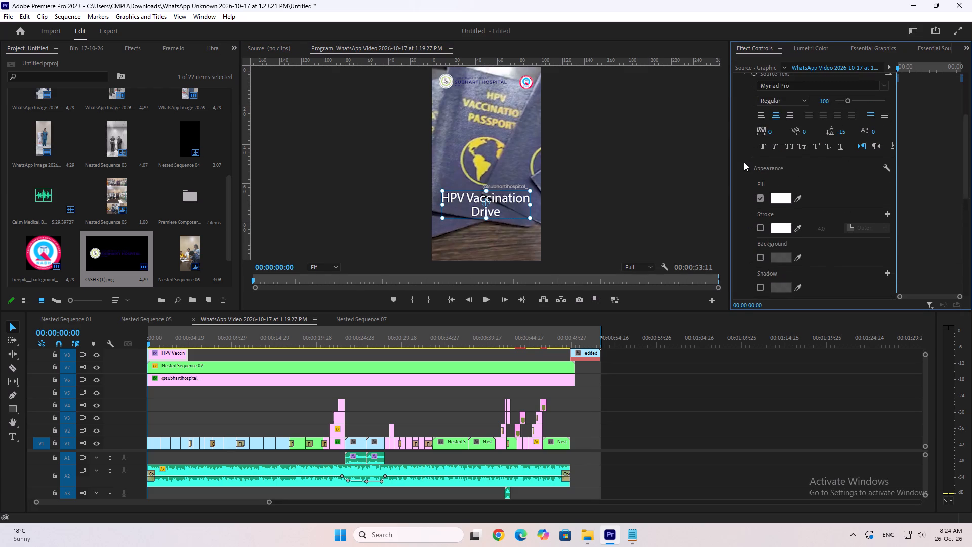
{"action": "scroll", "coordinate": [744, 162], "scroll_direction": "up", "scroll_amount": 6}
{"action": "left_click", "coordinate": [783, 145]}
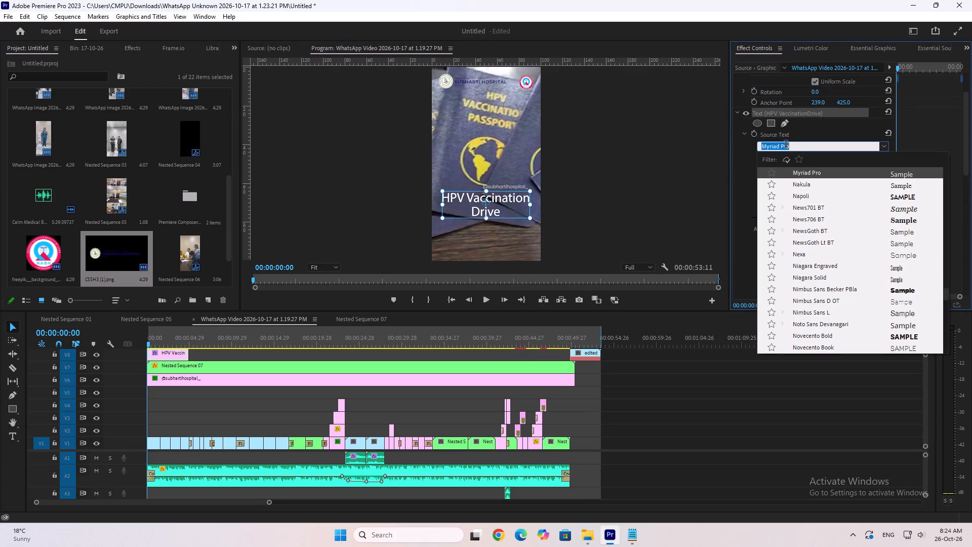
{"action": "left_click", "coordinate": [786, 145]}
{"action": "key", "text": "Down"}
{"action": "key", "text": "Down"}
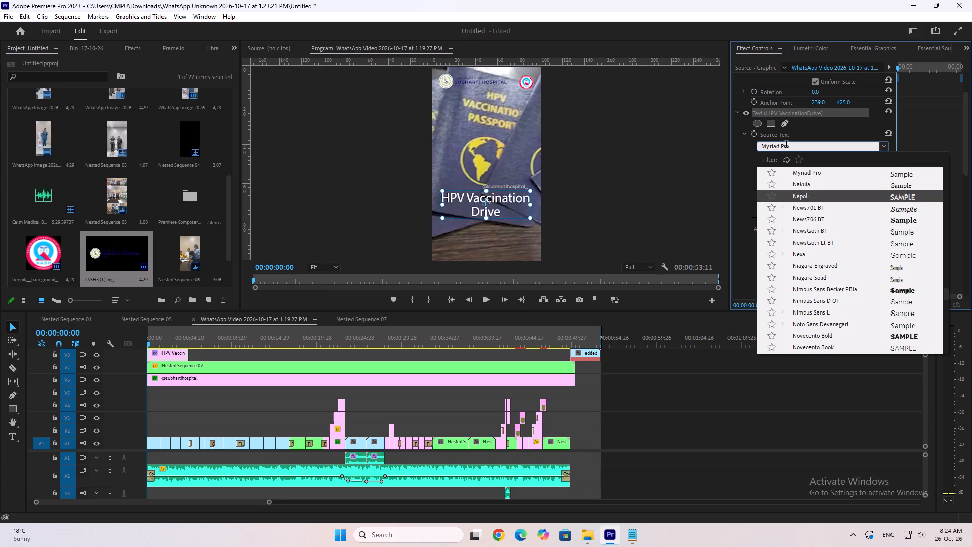
Select all of the title text and change its font to News706 BT.
{"action": "triple_click", "coordinate": [519, 212]}
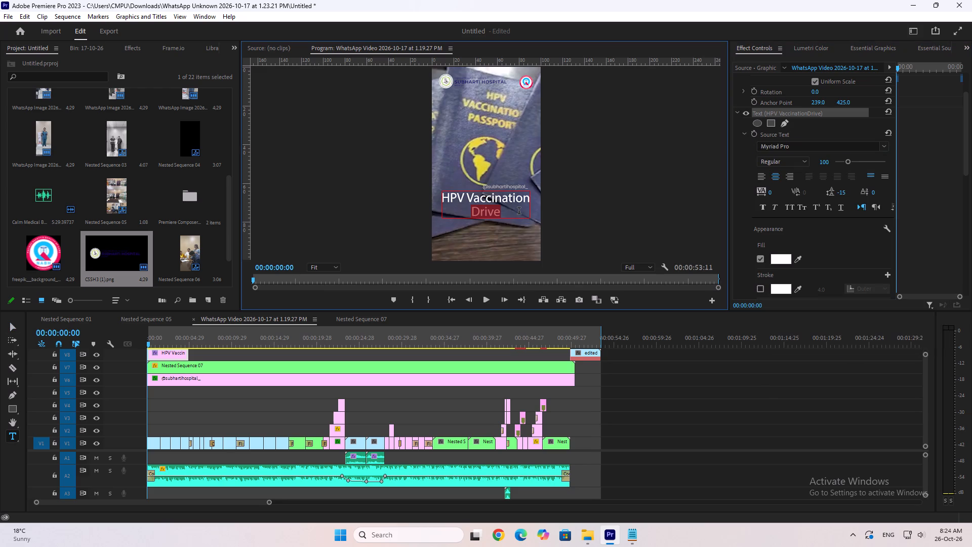
{"action": "left_click", "coordinate": [519, 212]}
{"action": "key", "text": "ctrl+a"}
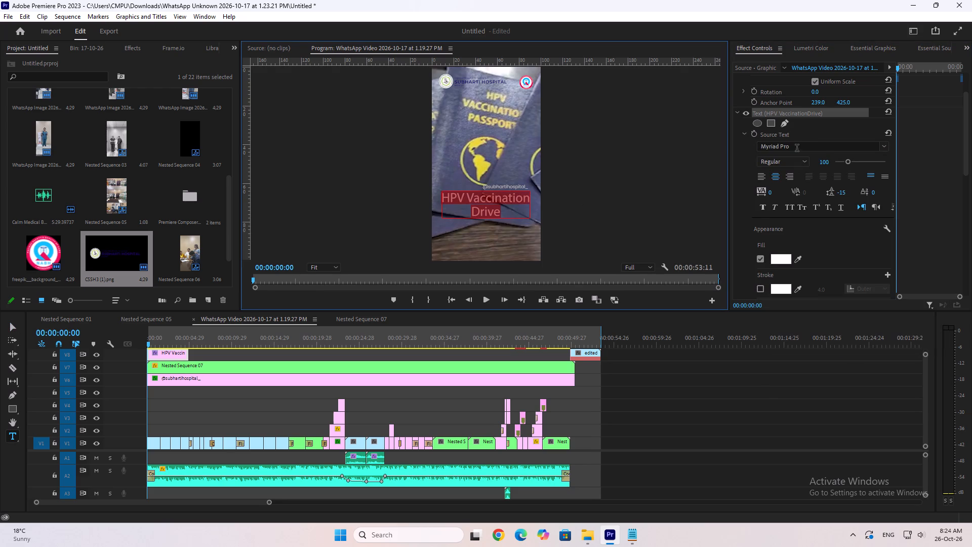
{"action": "left_click", "coordinate": [824, 146]}
{"action": "key", "text": "Down"}
{"action": "key", "text": "Down"}
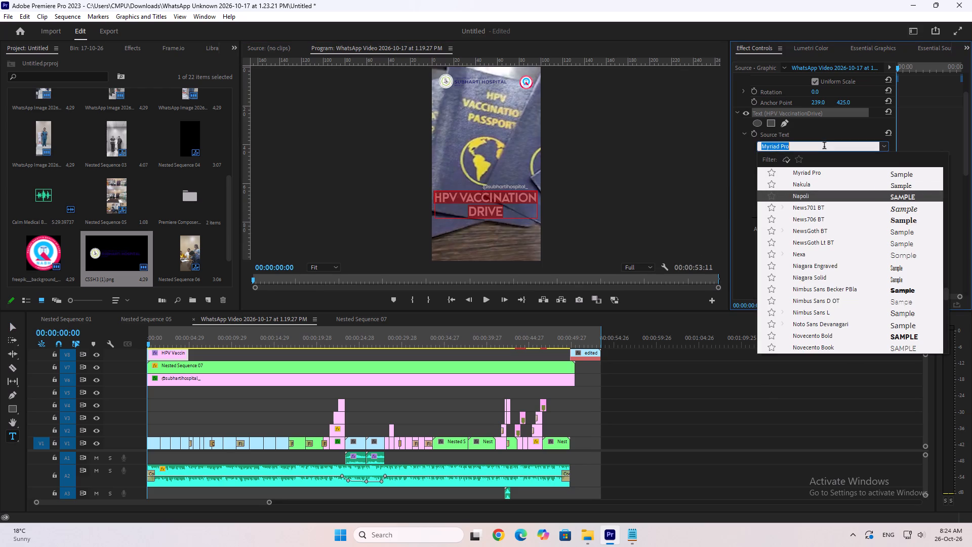
{"action": "key", "text": "Down"}
{"action": "key", "text": "Down"}
{"action": "key", "text": "Down"}
{"action": "key", "text": "Up"}
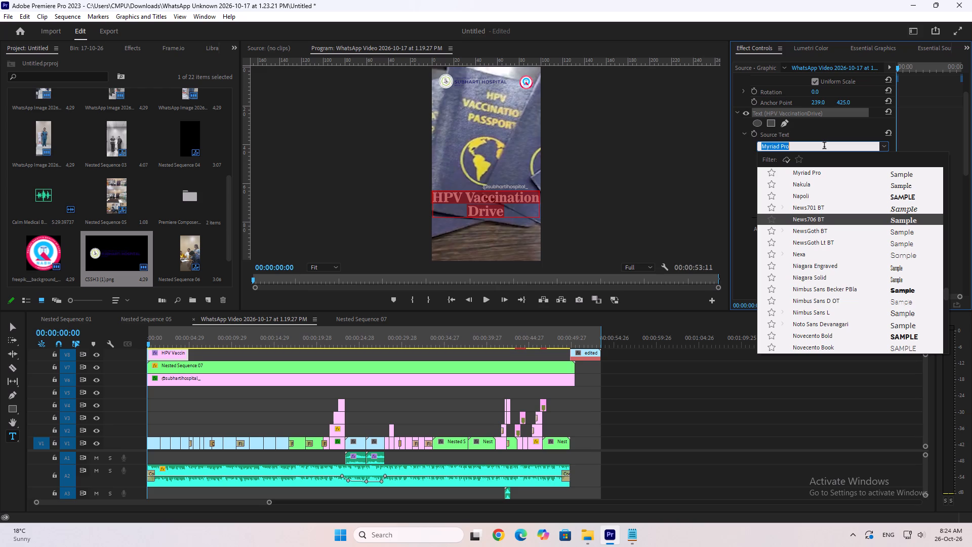
{"action": "key", "text": "Return"}
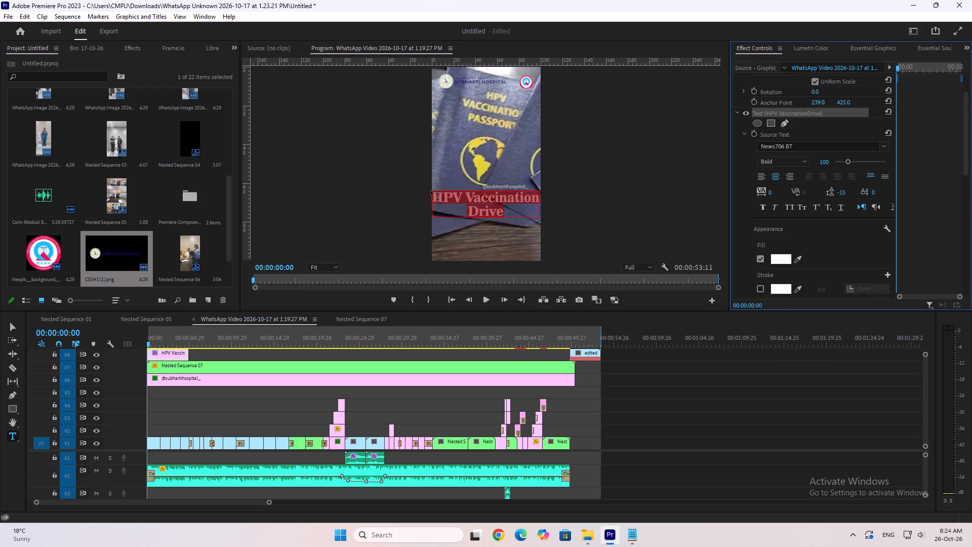
Rearrange the title's line breaks so "HPV" stands on the first line and "Vaccination Drive" on the second.
{"action": "left_click", "coordinate": [466, 202]}
{"action": "key", "text": "BackSpace"}
{"action": "key", "text": "Return"}
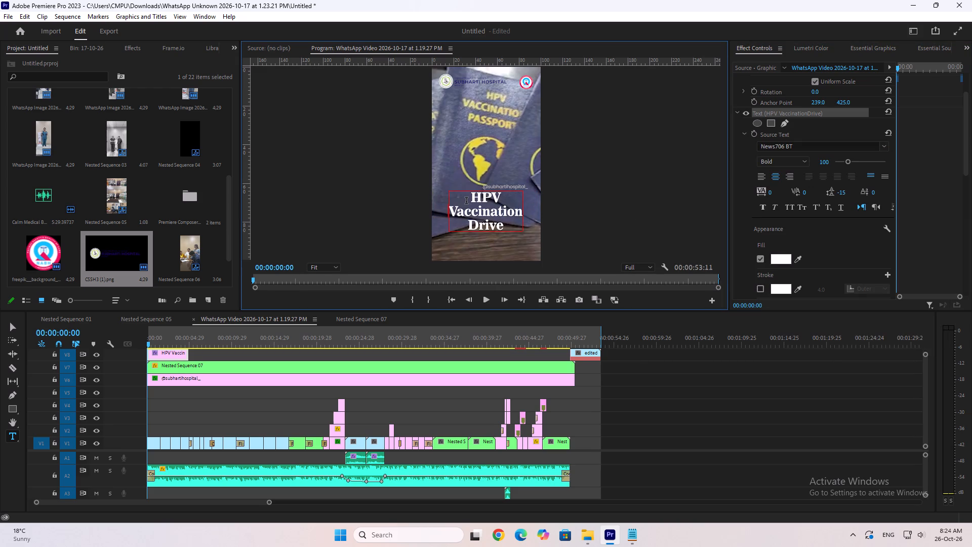
{"action": "left_click", "coordinate": [470, 227]}
{"action": "key", "text": "BackSpace"}
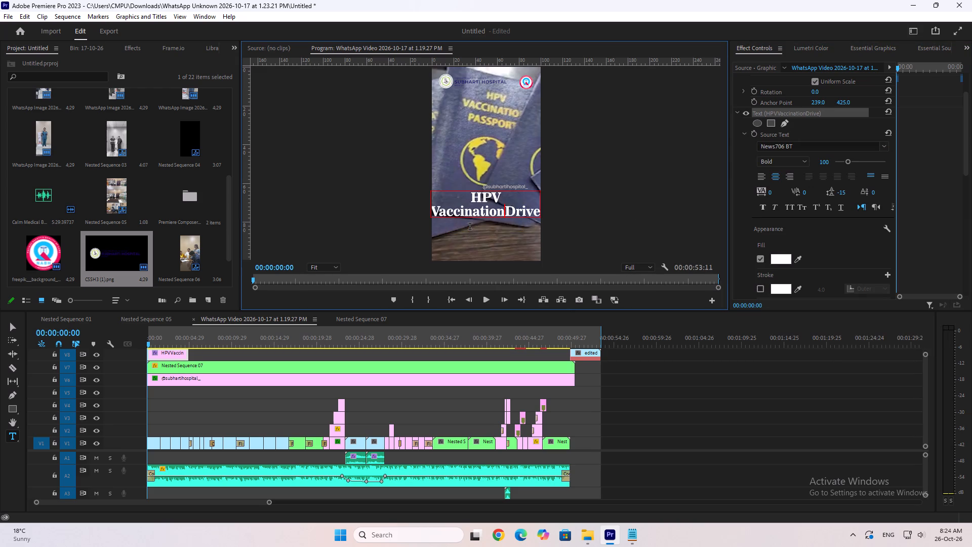
{"action": "key", "text": "space"}
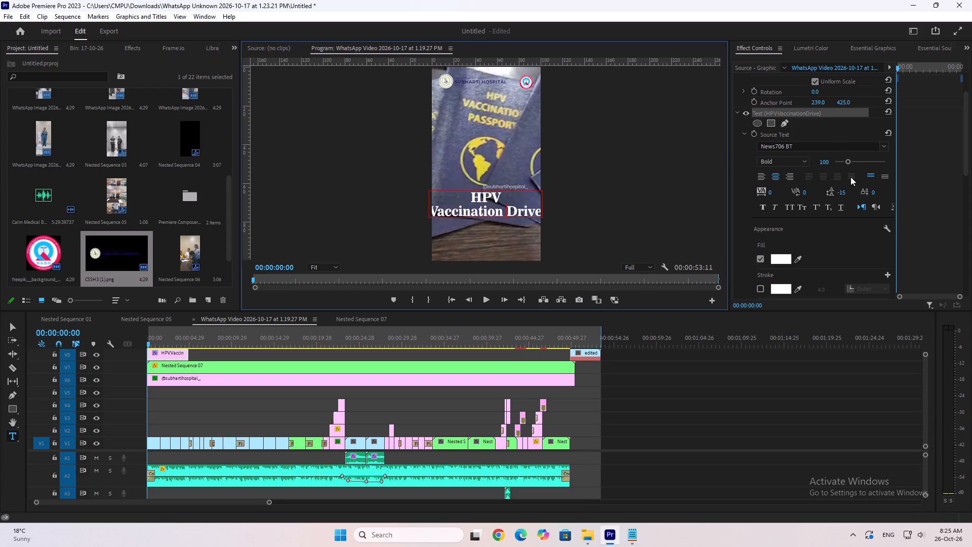
Scale down the re-broken title so it fits within the frame width, keeping it horizontally centred.
{"action": "left_click_drag", "start_coordinate": [824, 161], "coordinate": [808, 164]}
{"action": "left_click", "coordinate": [661, 370]}
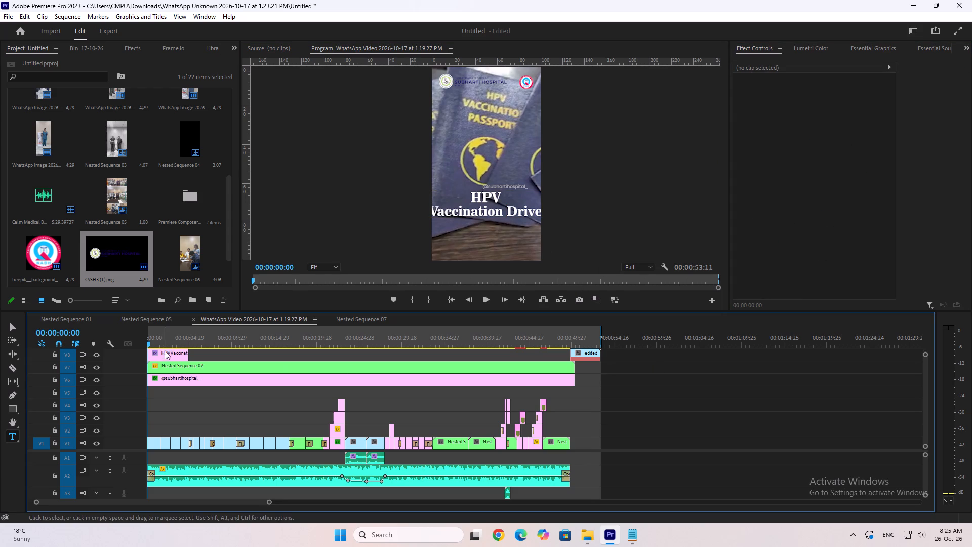
{"action": "left_click", "coordinate": [173, 355]}
{"action": "key", "text": "v"}
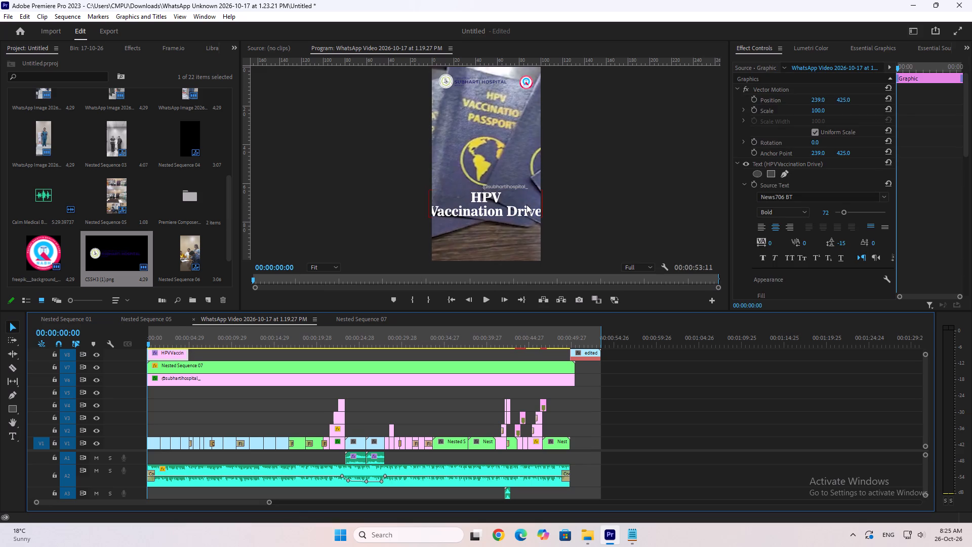
{"action": "left_click", "coordinate": [526, 204]}
{"action": "left_click_drag", "start_coordinate": [545, 219], "coordinate": [535, 213]}
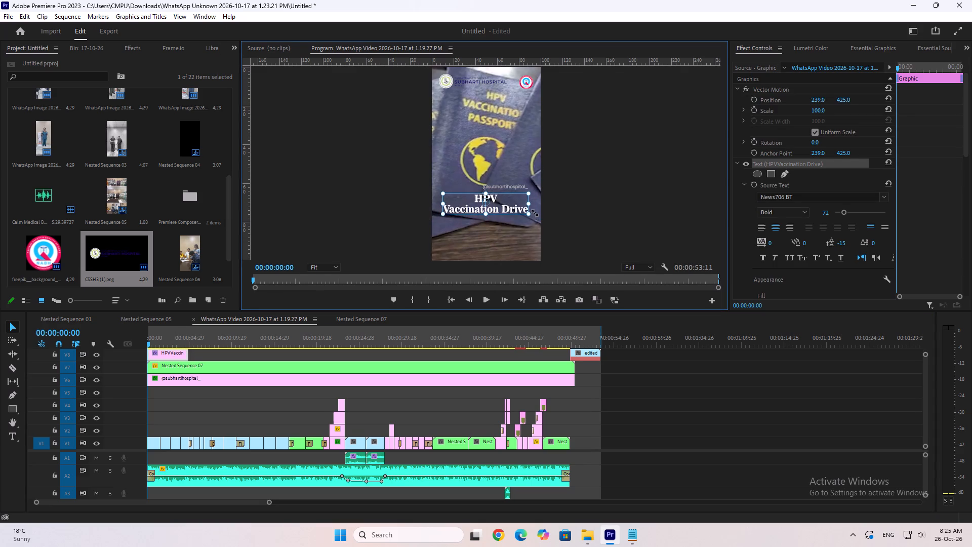
{"action": "left_click_drag", "start_coordinate": [535, 213], "coordinate": [535, 213]}
{"action": "left_click", "coordinate": [506, 206]}
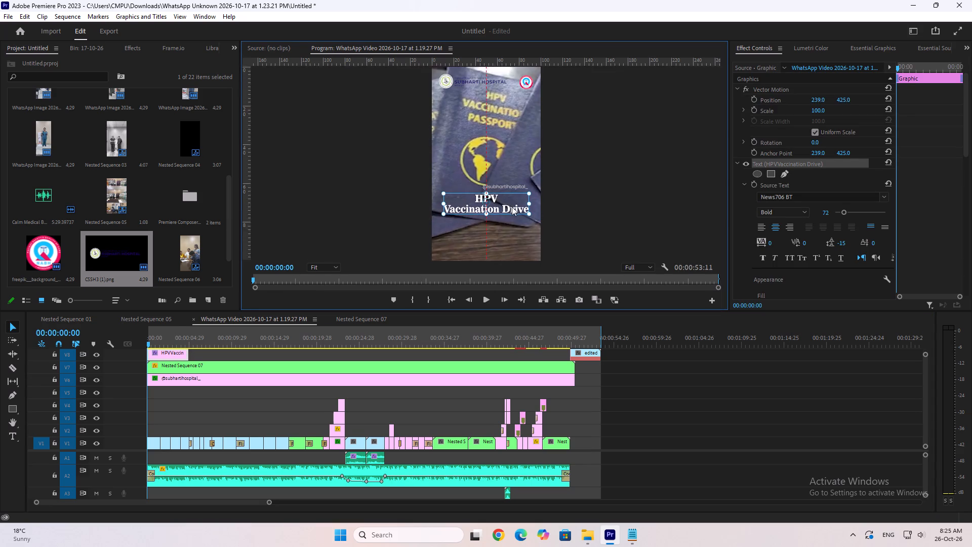
{"action": "left_click", "coordinate": [530, 214]}
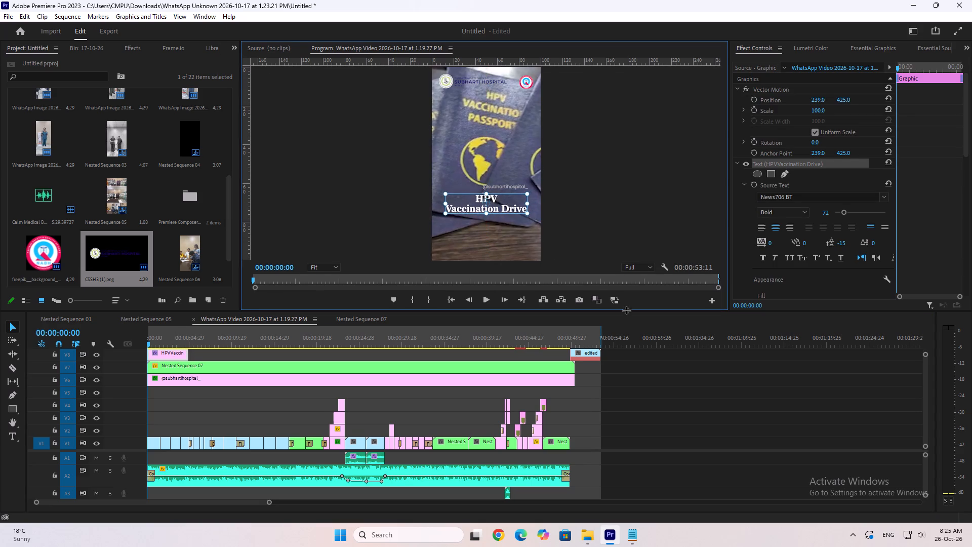
Play the opening seconds and extend the title clip on the top video track to a duration of about 7 seconds.
{"action": "left_click", "coordinate": [670, 368]}
{"action": "key", "text": "space"}
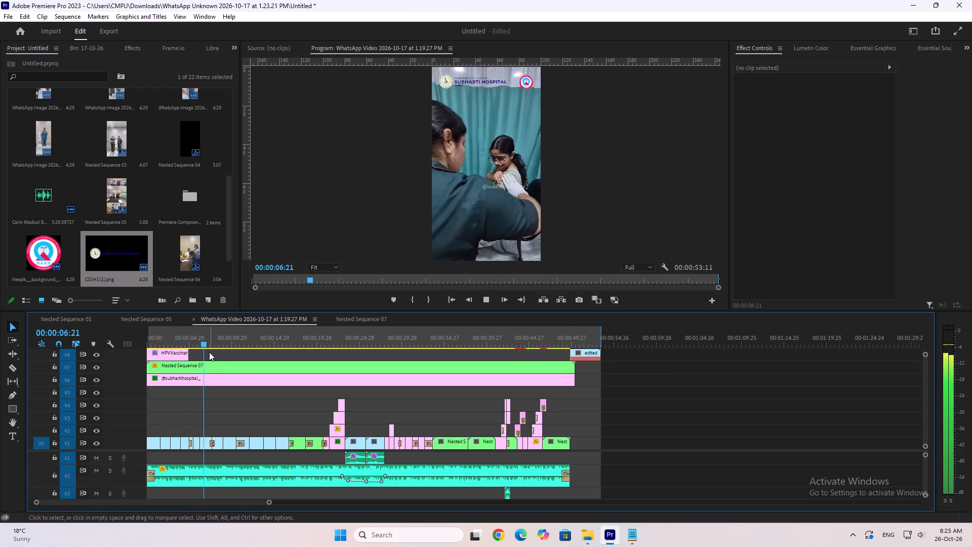
{"action": "key", "text": "space"}
{"action": "left_click_drag", "start_coordinate": [190, 355], "coordinate": [209, 355]}
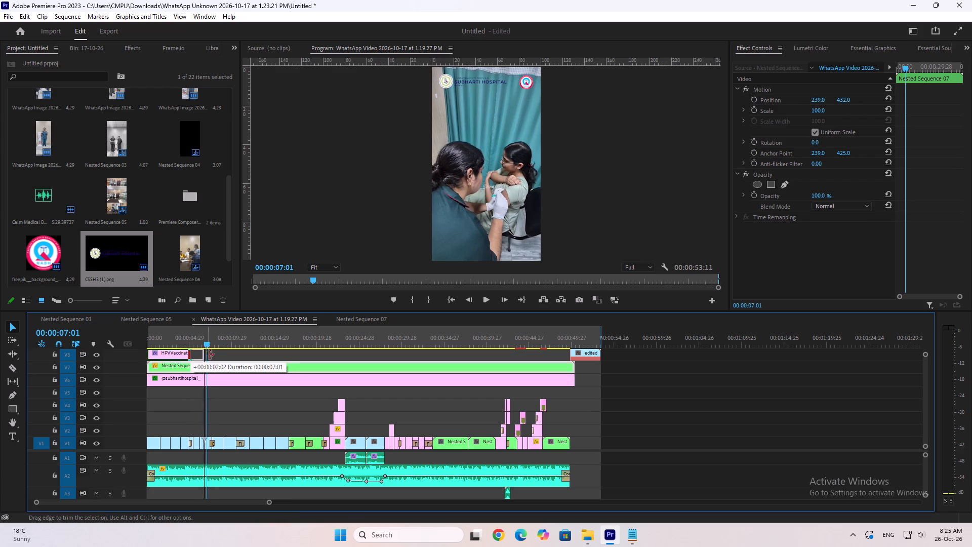
{"action": "left_click_drag", "start_coordinate": [209, 355], "coordinate": [210, 355]}
Return to the sequence start and preview alternative fonts on the selected title, from NewsGoth BT through to Retro Floral.
{"action": "left_click_drag", "start_coordinate": [204, 342], "coordinate": [133, 348]}
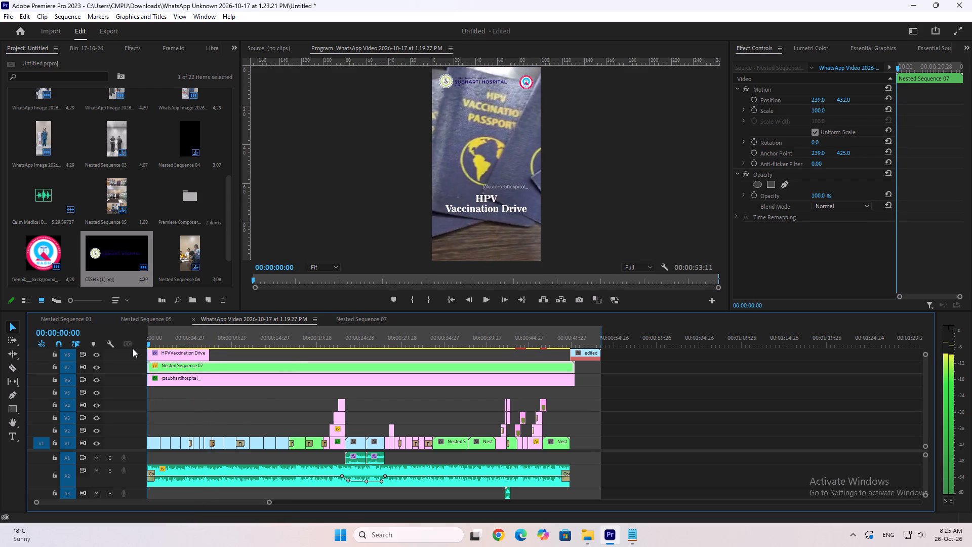
{"action": "left_click_drag", "start_coordinate": [133, 348], "coordinate": [132, 348]}
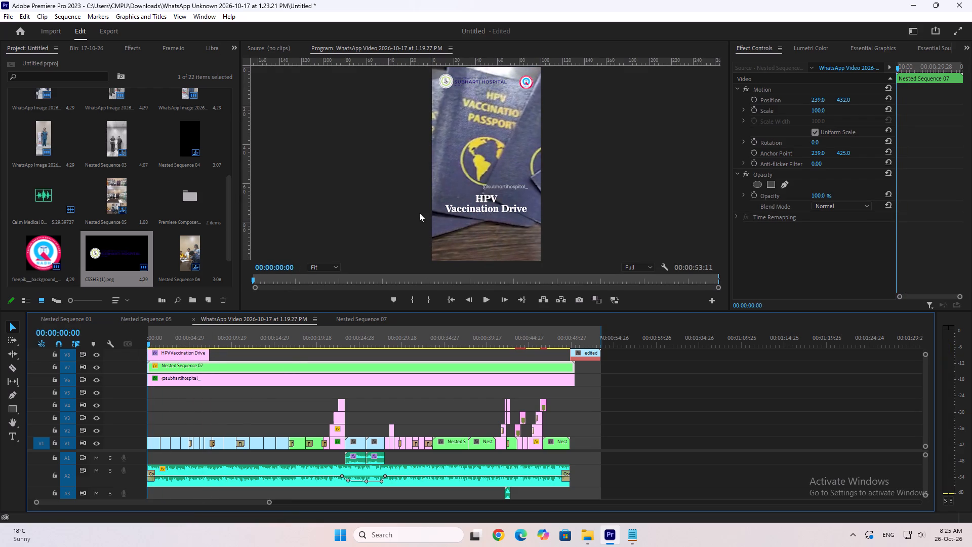
{"action": "left_click", "coordinate": [501, 205]}
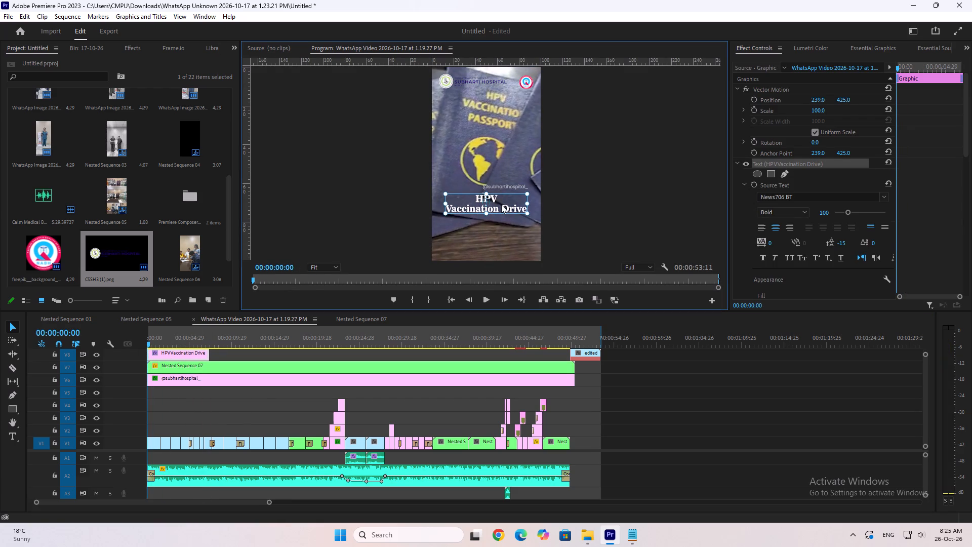
{"action": "scroll", "coordinate": [751, 219], "scroll_direction": "down", "scroll_amount": 3}
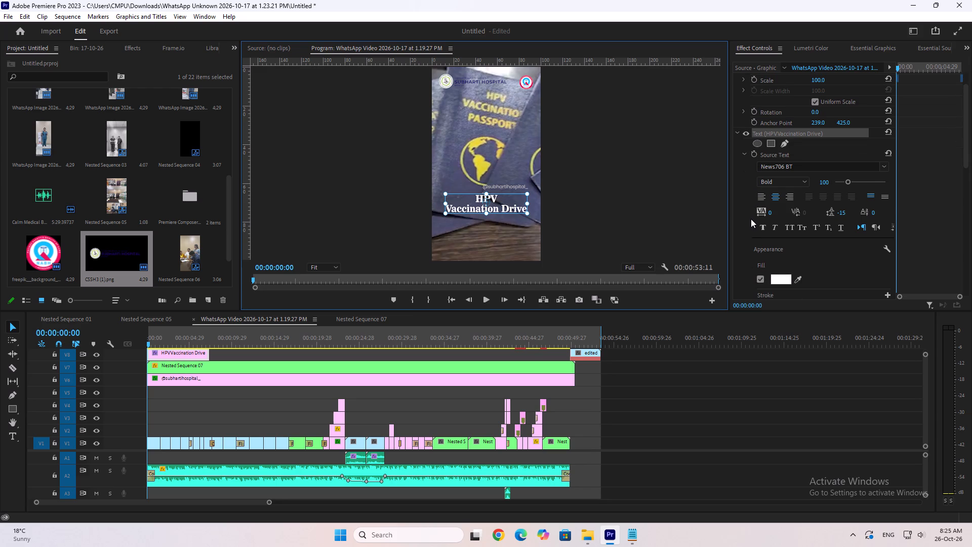
{"action": "left_click", "coordinate": [761, 227]}
{"action": "left_click", "coordinate": [761, 227]}
{"action": "scroll", "coordinate": [751, 232], "scroll_direction": "down", "scroll_amount": 5}
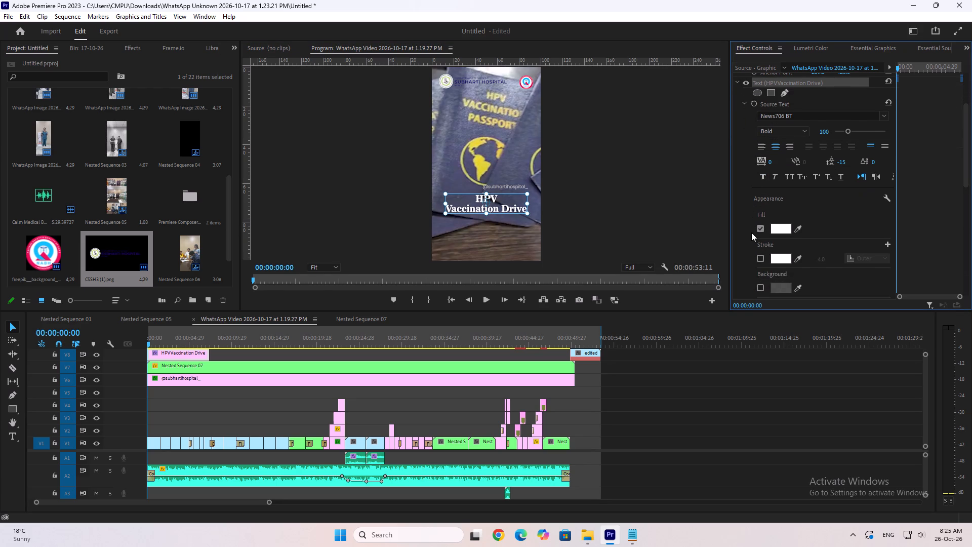
{"action": "left_click", "coordinate": [791, 116]}
{"action": "key", "text": "Down"}
{"action": "key", "text": "Down"}
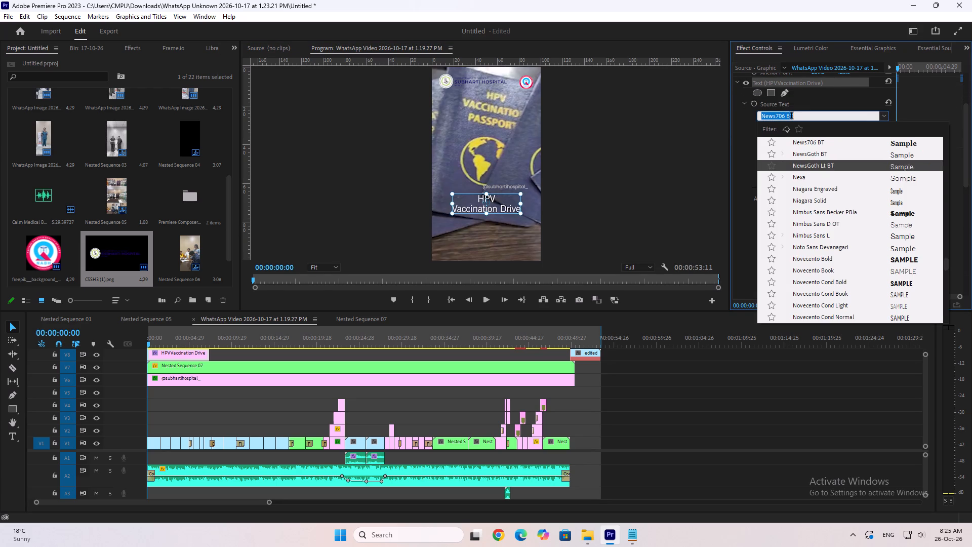
{"action": "key", "text": "Down"}
{"action": "key", "text": "Down"}
{"action": "key", "text": "Down"}
{"action": "key", "text": "Down"}
{"action": "key", "text": "Down"}
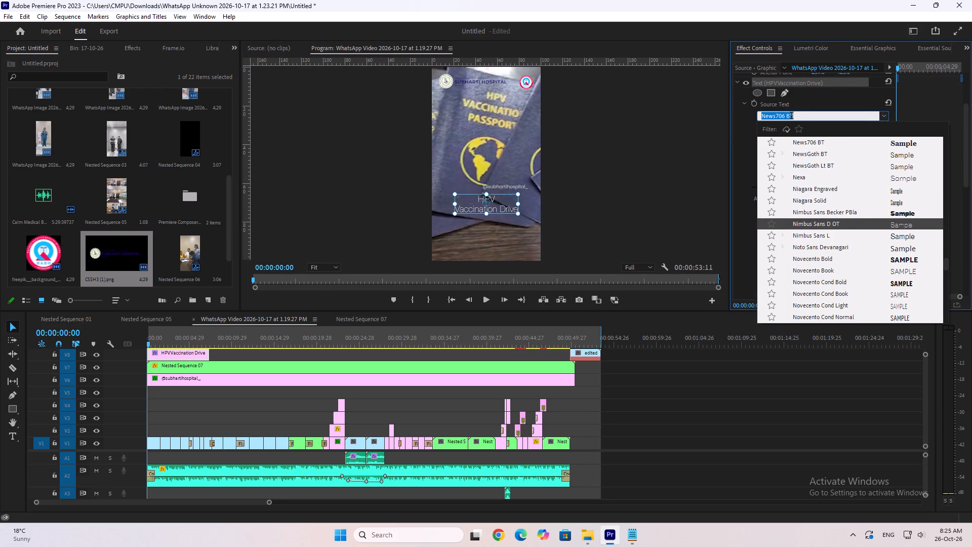
{"action": "key", "text": "Down"}
{"action": "key", "text": "Down"}
{"action": "key", "text": "Down"}
{"action": "key", "text": "Down"}
{"action": "key", "text": "Down"}
{"action": "key", "text": "Down"}
{"action": "key", "text": "Down"}
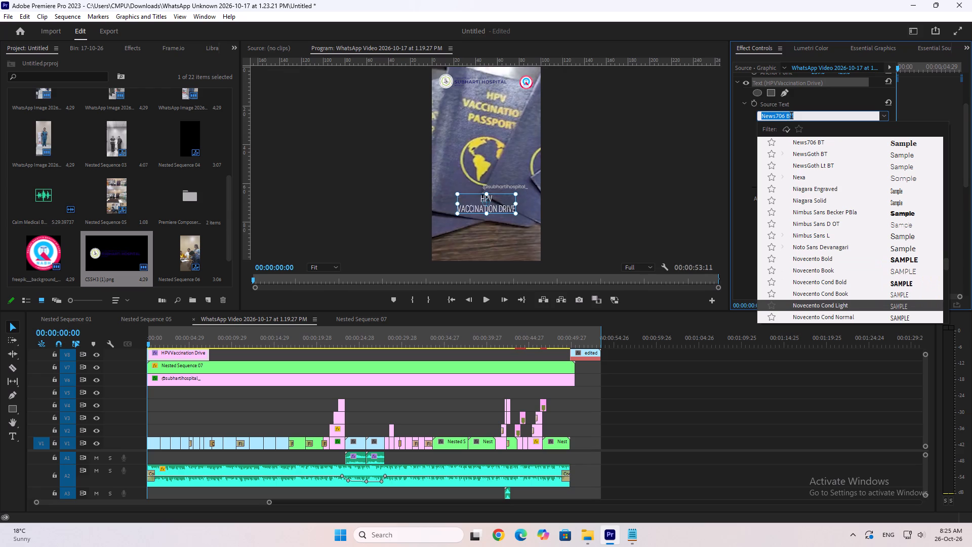
{"action": "key", "text": "Down"}
{"action": "key", "text": "Down"}
{"action": "key", "text": "Down"}
{"action": "key", "text": "Down"}
{"action": "key", "text": "Down"}
{"action": "key", "text": "Down"}
{"action": "key", "text": "Down"}
{"action": "key", "text": "Down"}
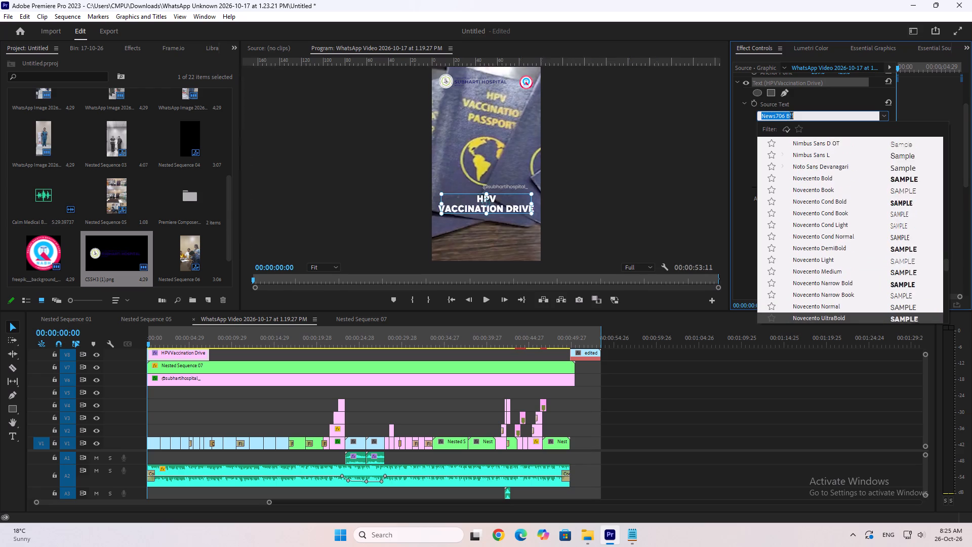
{"action": "key", "text": "Down"}
{"action": "key", "text": "Down"}
{"action": "key", "text": "Down"}
{"action": "key", "text": "Down"}
{"action": "key", "text": "Down"}
{"action": "key", "text": "Down"}
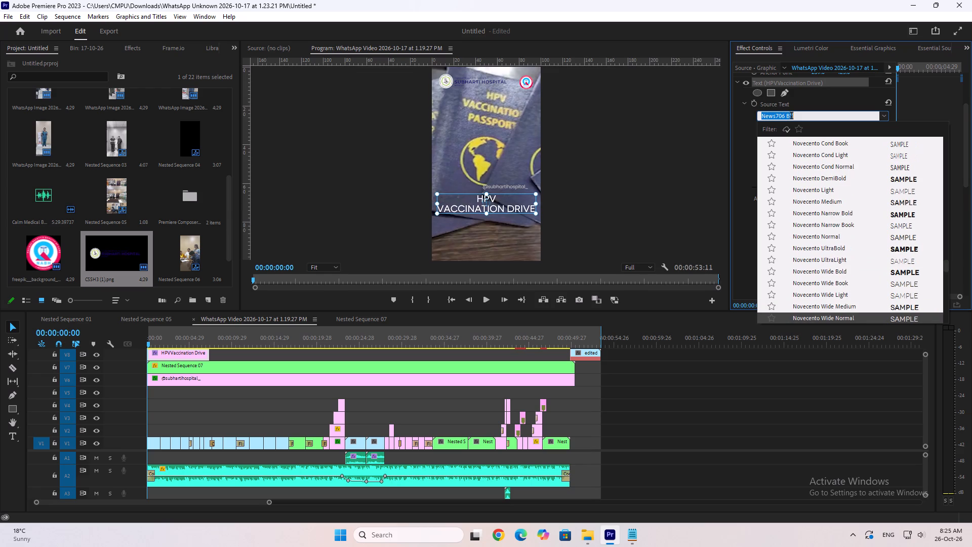
{"action": "key", "text": "Down"}
{"action": "key", "text": "Down"}
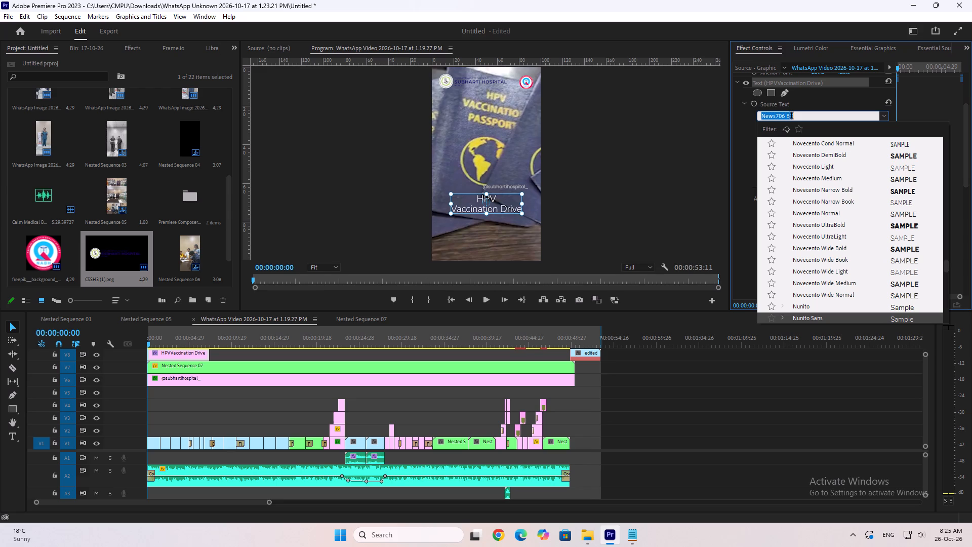
{"action": "key", "text": "Down"}
{"action": "key", "text": "Down"}
{"action": "key", "text": "Down"}
{"action": "key", "text": "Down"}
{"action": "key", "text": "Down"}
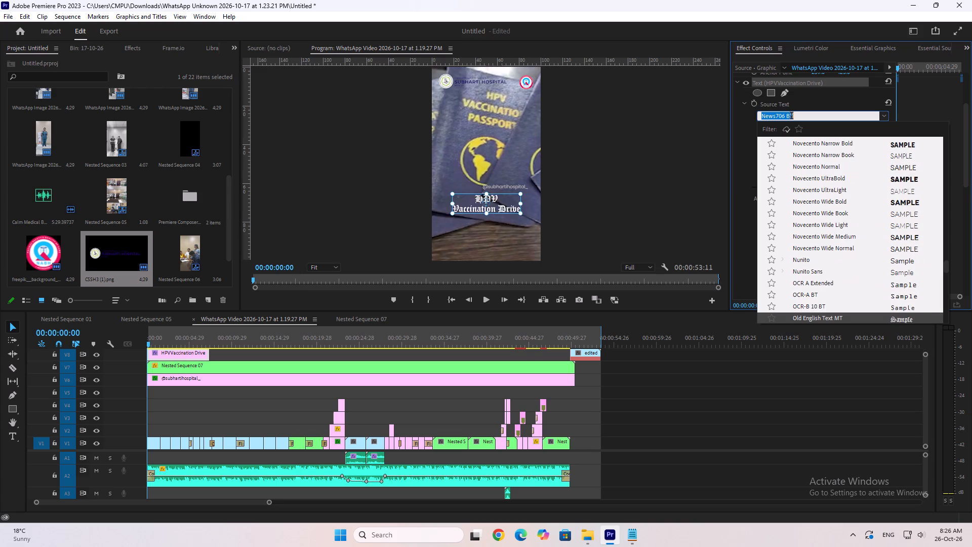
{"action": "key", "text": "Down"}
{"action": "key", "text": "Up"}
{"action": "key", "text": "Down"}
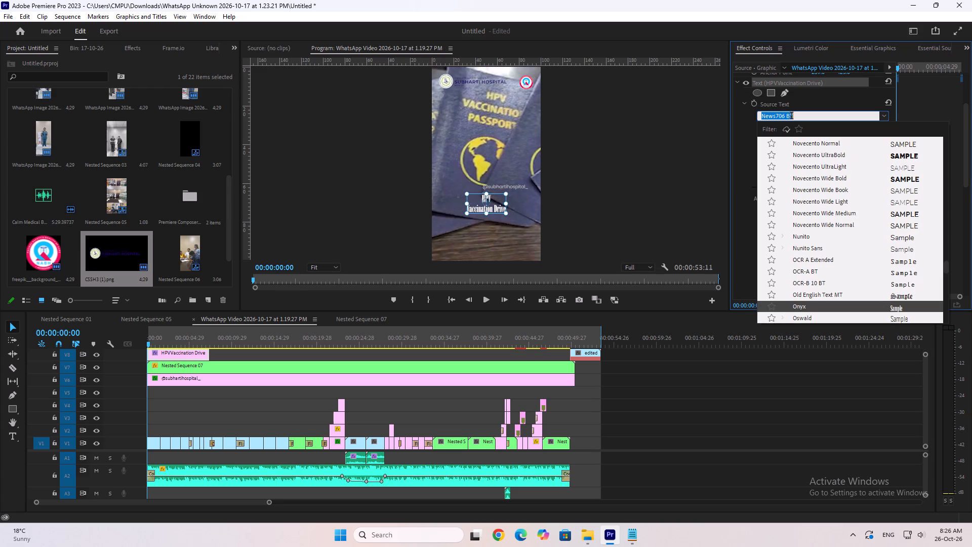
{"action": "key", "text": "Down"}
{"action": "key", "text": "Down"}
{"action": "key", "text": "Down"}
{"action": "key", "text": "Down"}
{"action": "key", "text": "Down"}
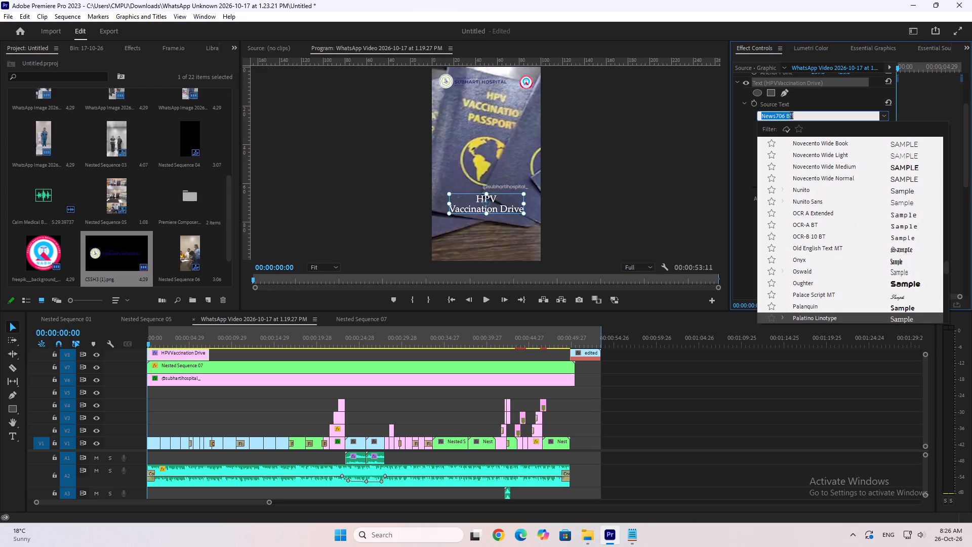
{"action": "key", "text": "Down"}
{"action": "key", "text": "Down"}
{"action": "key", "text": "Down"}
{"action": "key", "text": "Down"}
{"action": "key", "text": "Down"}
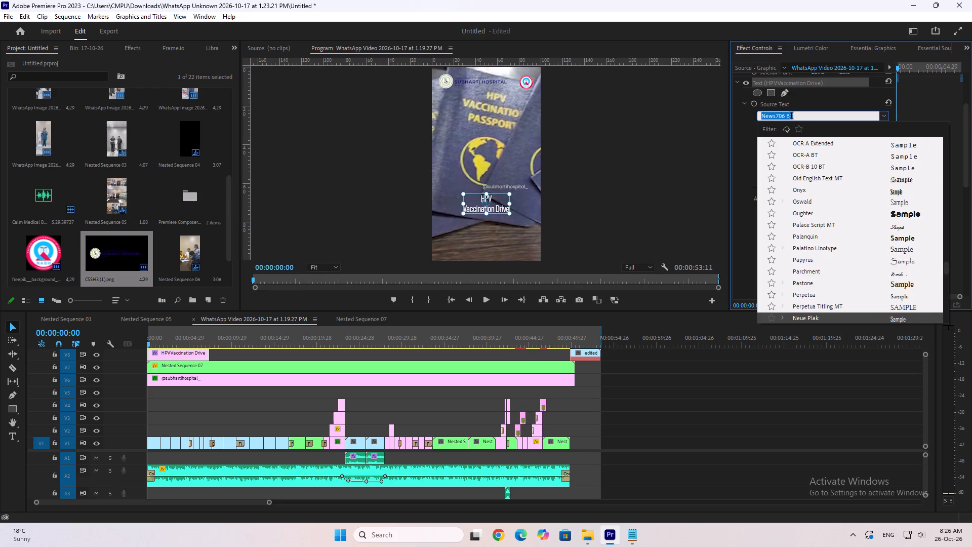
{"action": "key", "text": "Down"}
{"action": "key", "text": "Down"}
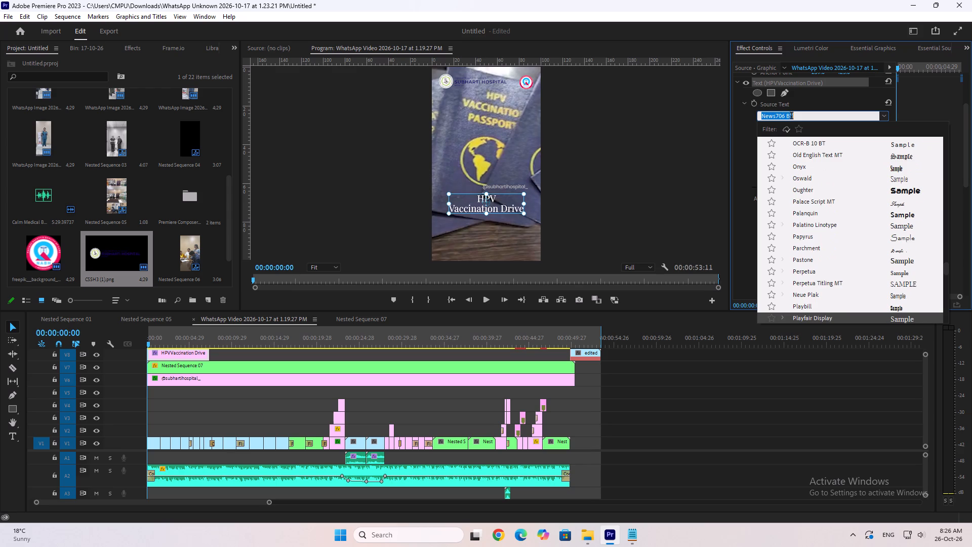
{"action": "key", "text": "Down"}
{"action": "key", "text": "Down"}
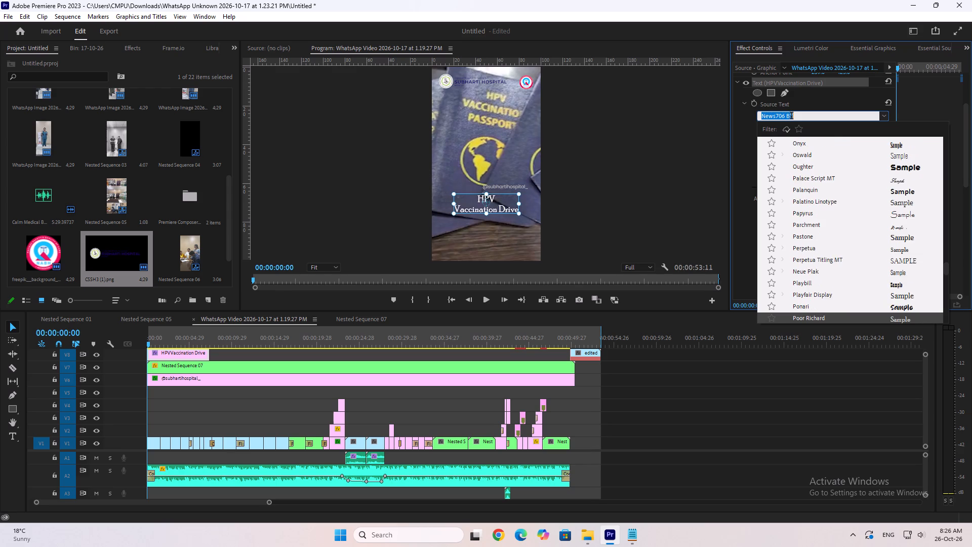
{"action": "key", "text": "Down"}
{"action": "key", "text": "Down"}
{"action": "key", "text": "Down"}
{"action": "key", "text": "Up"}
{"action": "key", "text": "Down"}
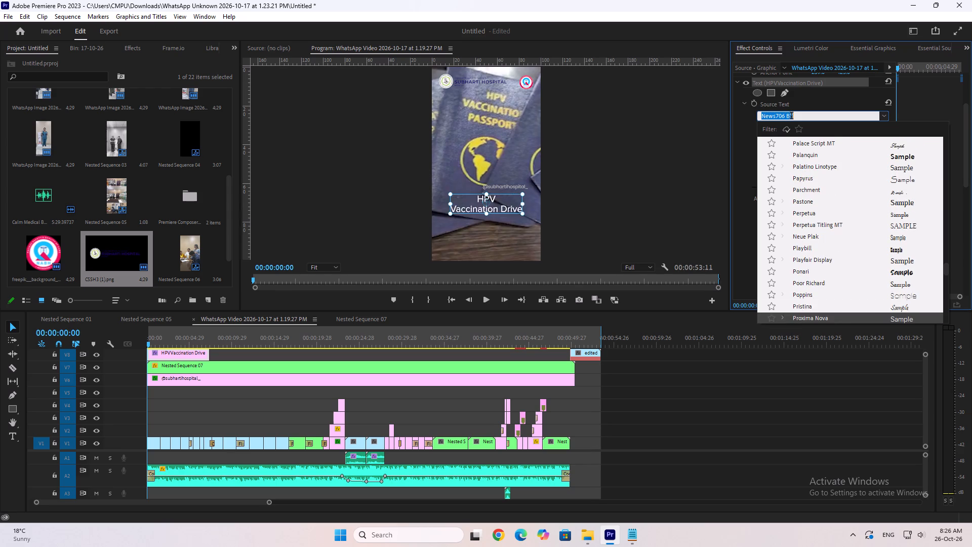
{"action": "key", "text": "Down"}
{"action": "key", "text": "Down"}
{"action": "key", "text": "Down"}
{"action": "key", "text": "Down"}
{"action": "key", "text": "Down"}
{"action": "key", "text": "Down"}
{"action": "key", "text": "Down"}
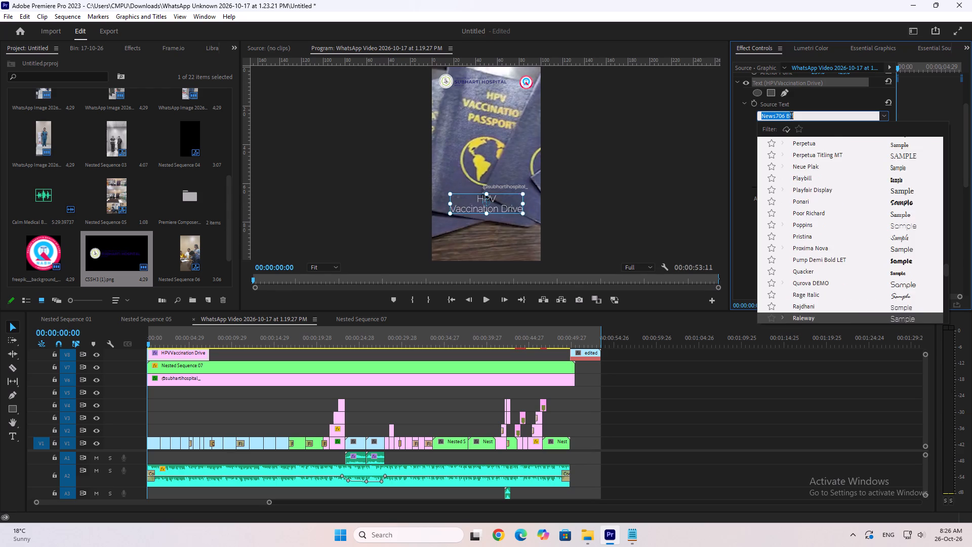
{"action": "key", "text": "Down"}
{"action": "key", "text": "Down"}
{"action": "key", "text": "Down"}
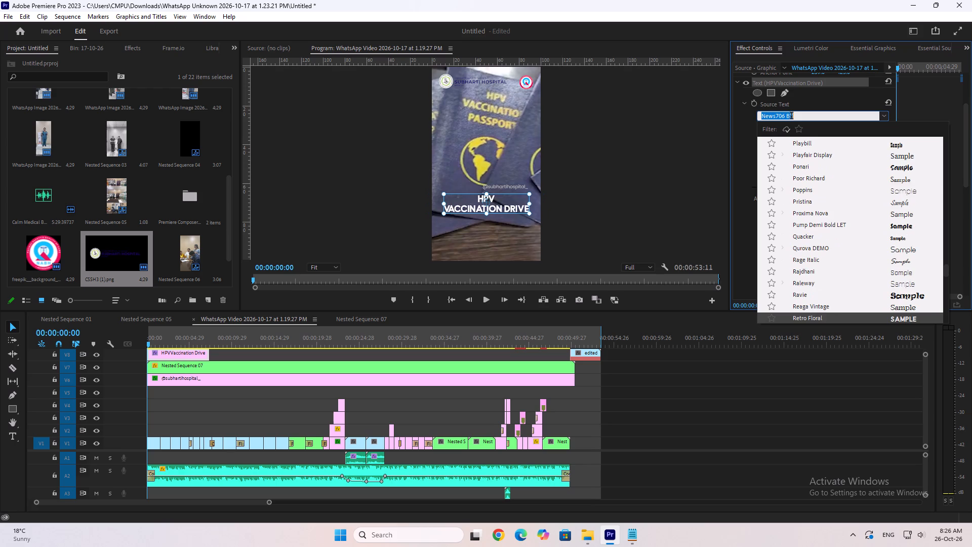
Continue previewing alternative fonts on the selected title, from Rilley through to SOONER and Sora.
{"action": "key", "text": "Down"}
{"action": "key", "text": "Down"}
{"action": "key", "text": "Down"}
{"action": "key", "text": "Down"}
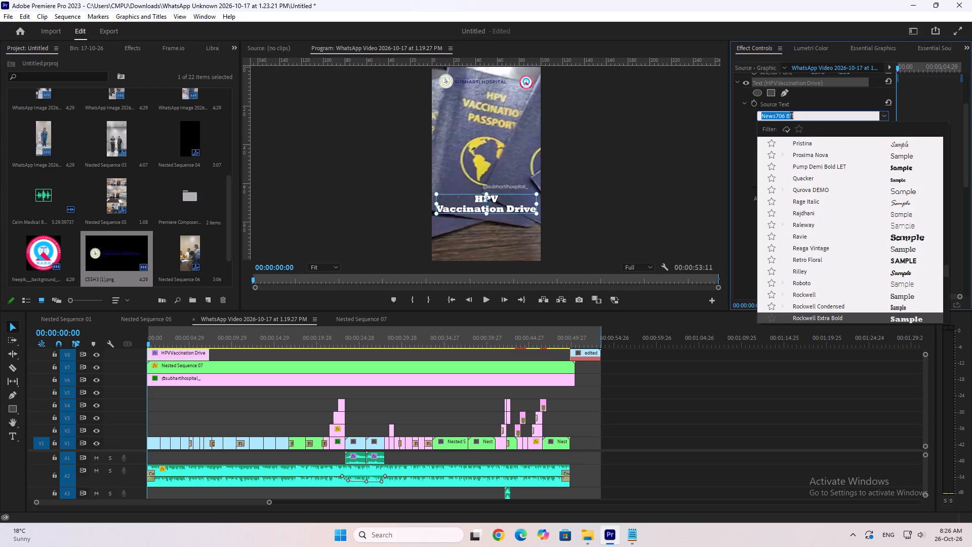
{"action": "key", "text": "Down"}
{"action": "key", "text": "Down"}
{"action": "key", "text": "Down"}
{"action": "key", "text": "Down"}
{"action": "key", "text": "Down"}
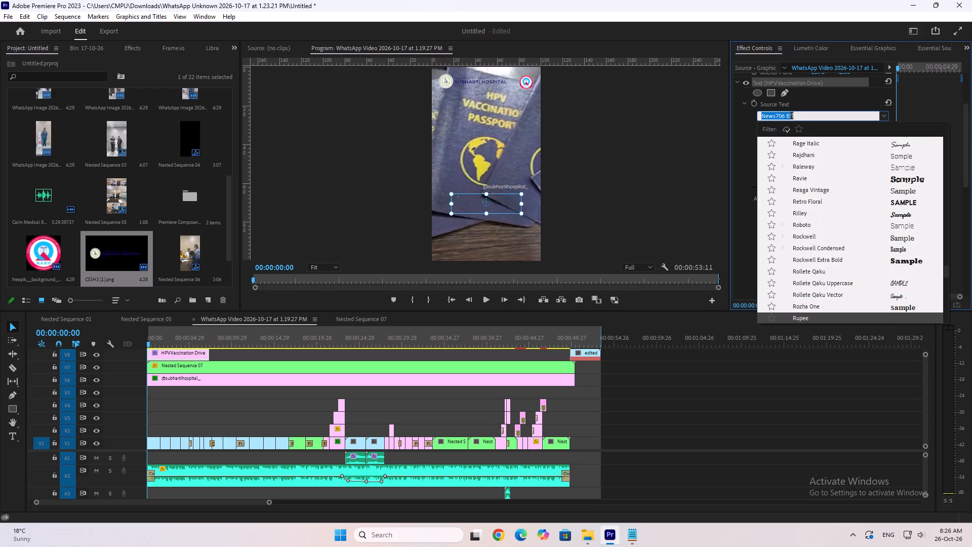
{"action": "key", "text": "Up"}
{"action": "key", "text": "Down"}
{"action": "key", "text": "Down"}
{"action": "key", "text": "Down"}
{"action": "key", "text": "Down"}
{"action": "key", "text": "Down"}
{"action": "key", "text": "Down"}
{"action": "key", "text": "Down"}
{"action": "key", "text": "Down"}
{"action": "key", "text": "Down"}
{"action": "key", "text": "Down"}
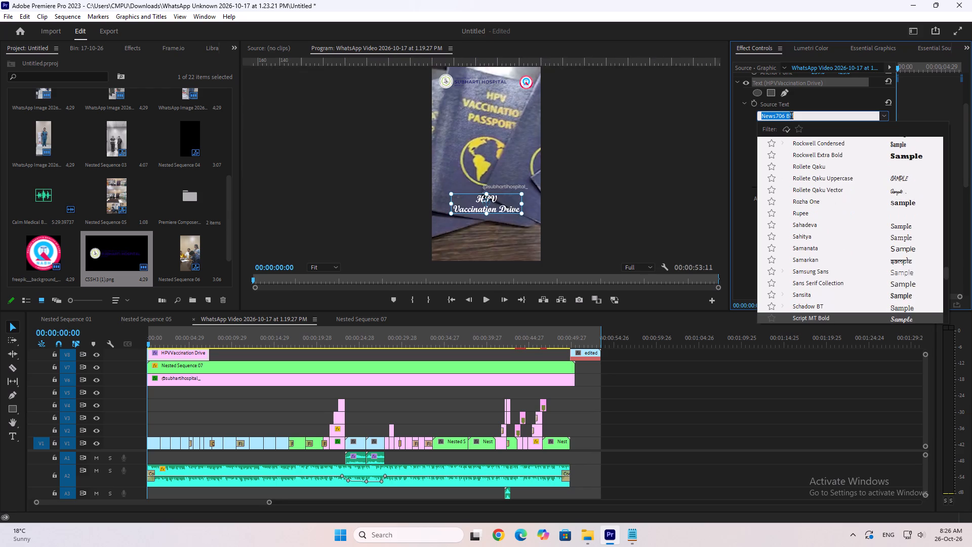
{"action": "key", "text": "Down"}
{"action": "key", "text": "Down"}
{"action": "key", "text": "Down"}
{"action": "key", "text": "Down"}
{"action": "key", "text": "Down"}
{"action": "key", "text": "Down"}
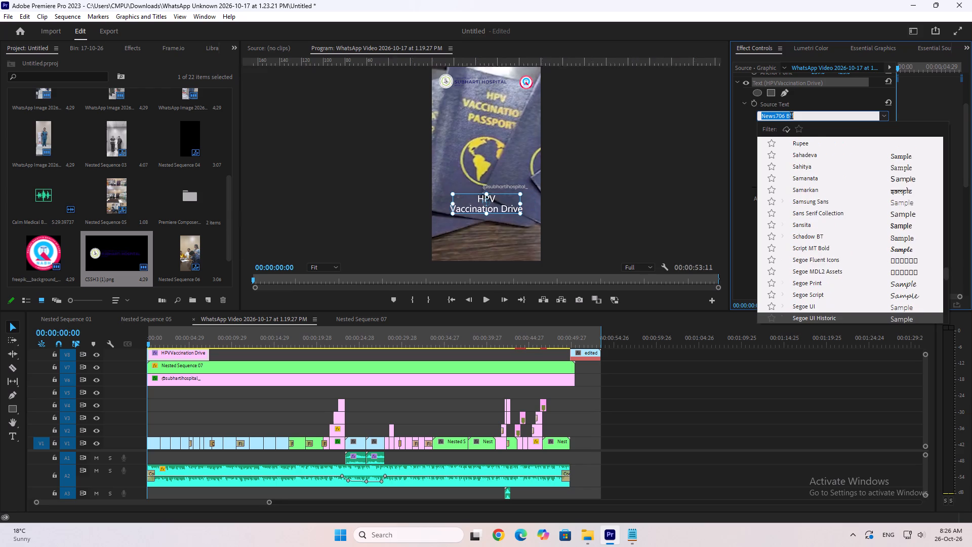
{"action": "key", "text": "Down"}
{"action": "key", "text": "Down"}
{"action": "key", "text": "Down"}
{"action": "key", "text": "Down"}
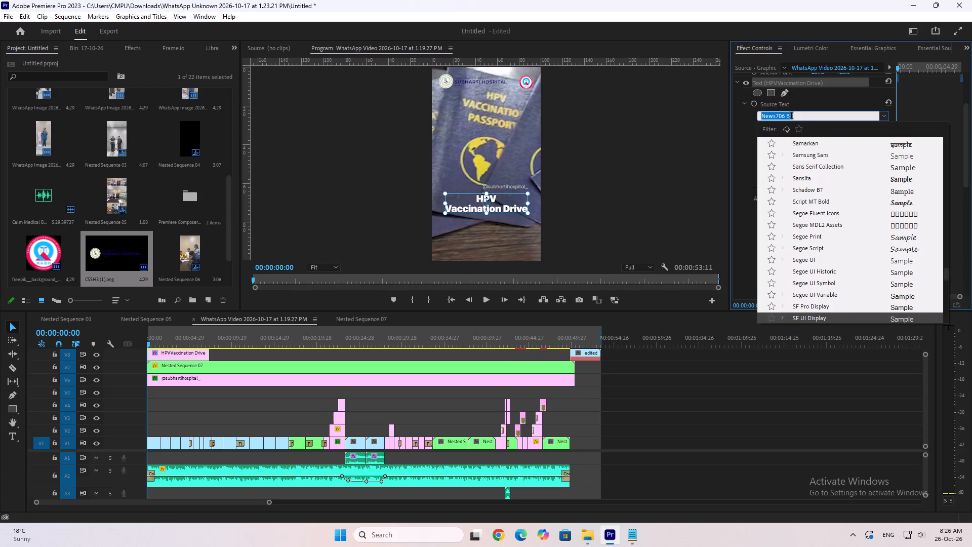
{"action": "key", "text": "Down"}
{"action": "key", "text": "Down"}
{"action": "key", "text": "Down"}
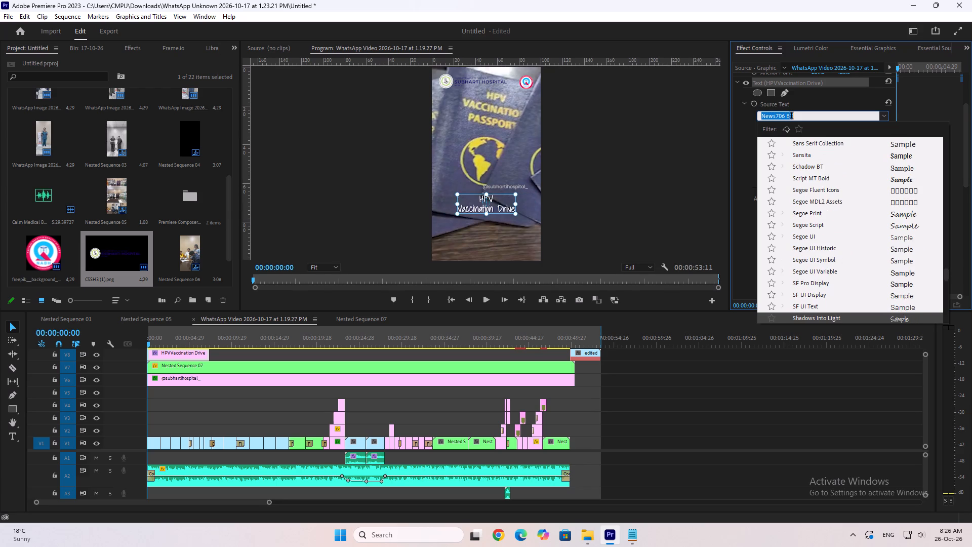
{"action": "key", "text": "Up"}
{"action": "key", "text": "Down"}
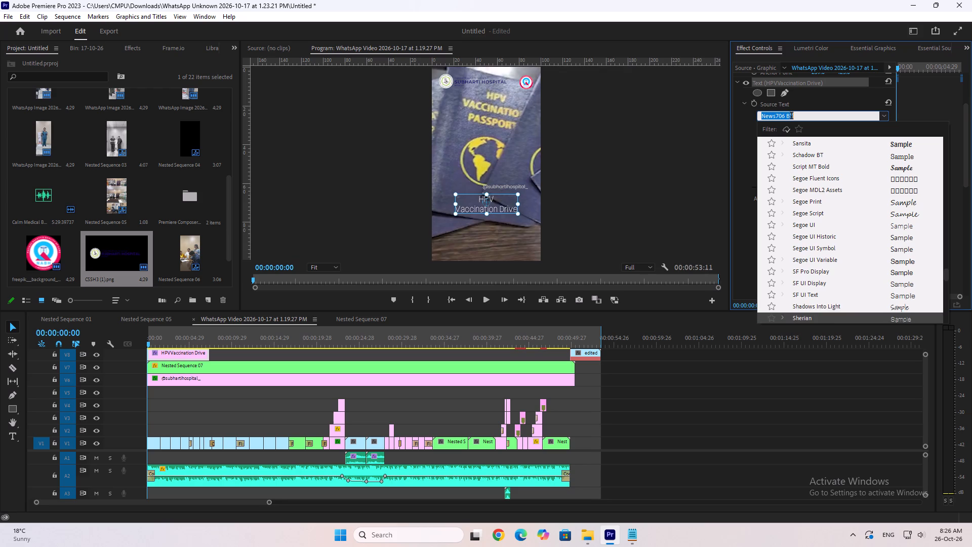
{"action": "key", "text": "Down"}
{"action": "key", "text": "Down"}
{"action": "key", "text": "Down"}
{"action": "key", "text": "Down"}
{"action": "key", "text": "Down"}
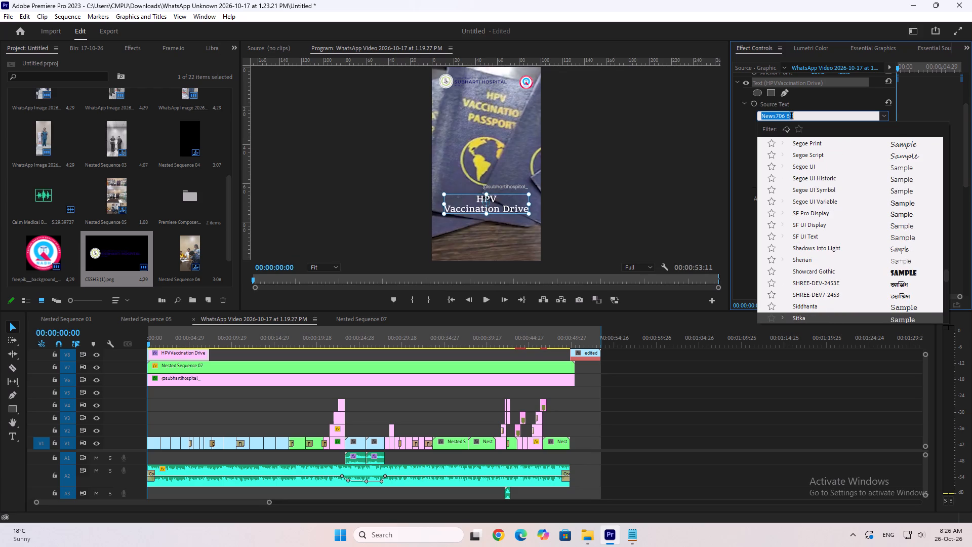
{"action": "key", "text": "Down"}
{"action": "key", "text": "Down"}
{"action": "key", "text": "Down"}
{"action": "key", "text": "Down"}
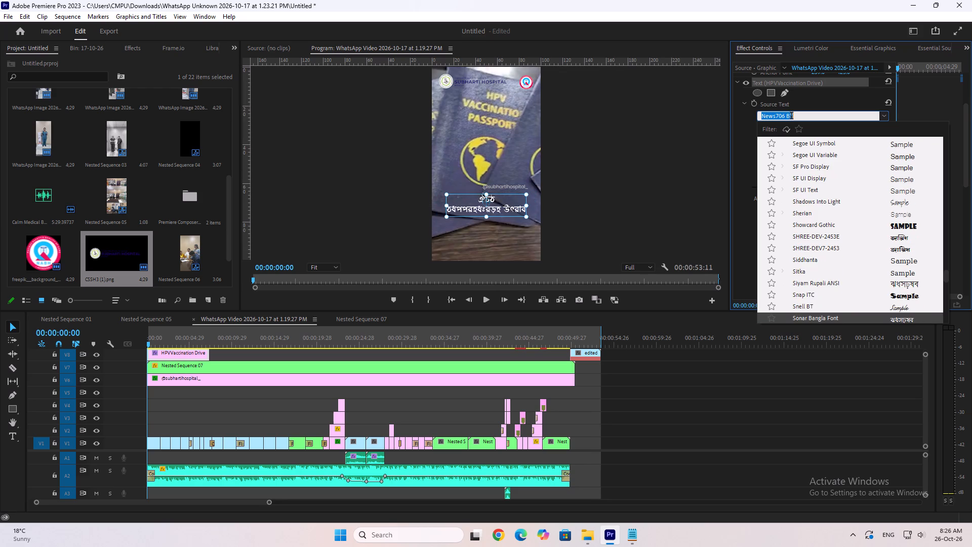
{"action": "key", "text": "Down"}
{"action": "key", "text": "Down"}
{"action": "key", "text": "Up"}
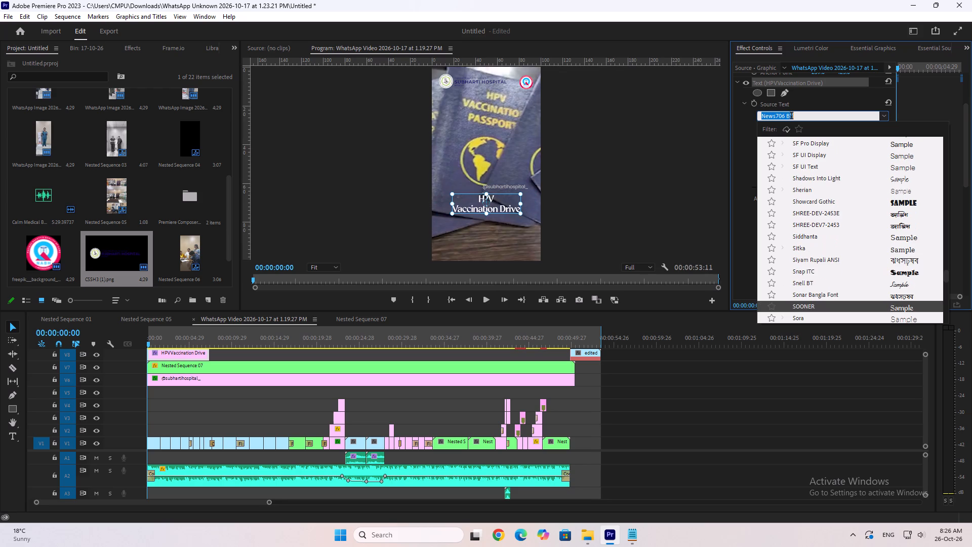
Compare the fonts that follow SOONER and set the title's font to Strong.
{"action": "key", "text": "Down"}
{"action": "key", "text": "Down"}
{"action": "key", "text": "Down"}
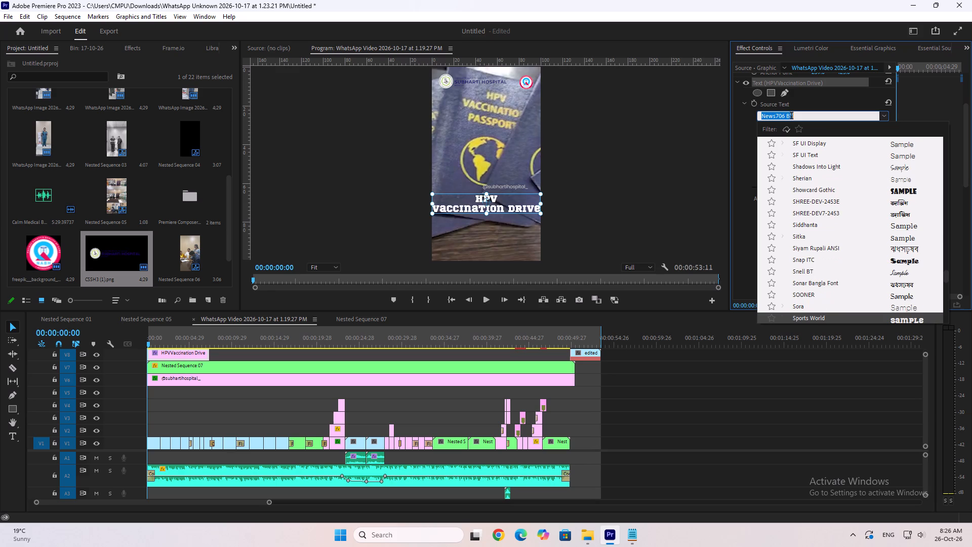
{"action": "key", "text": "Down"}
{"action": "key", "text": "Down"}
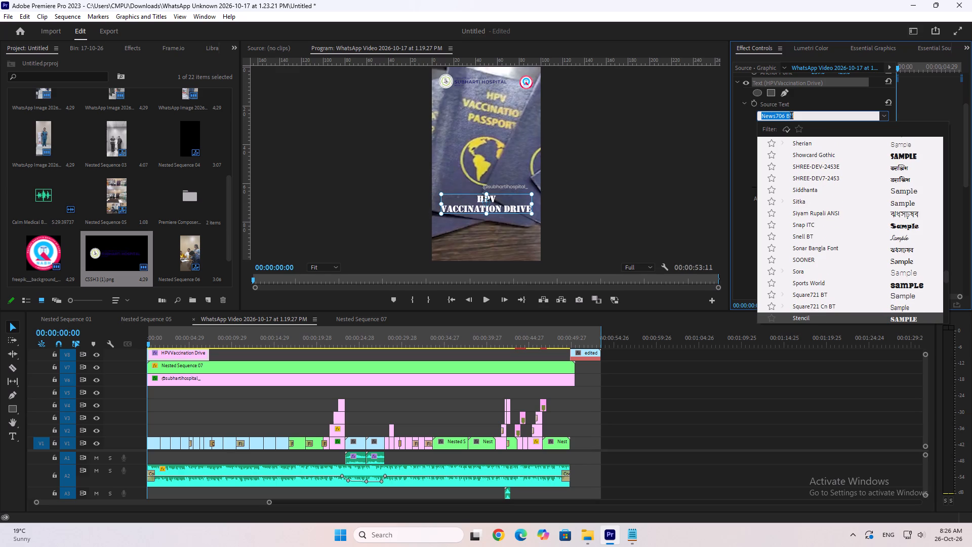
{"action": "key", "text": "Down"}
{"action": "key", "text": "Down"}
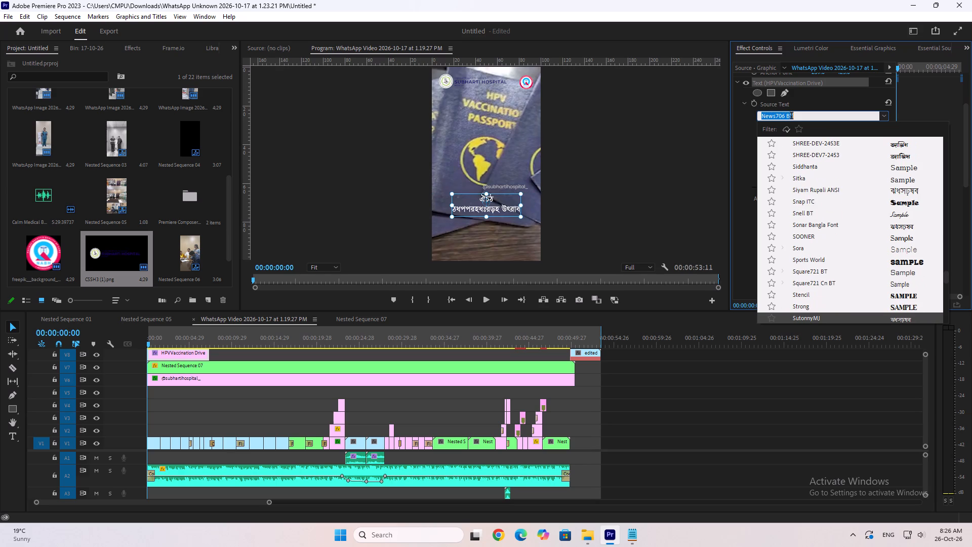
{"action": "key", "text": "Up"}
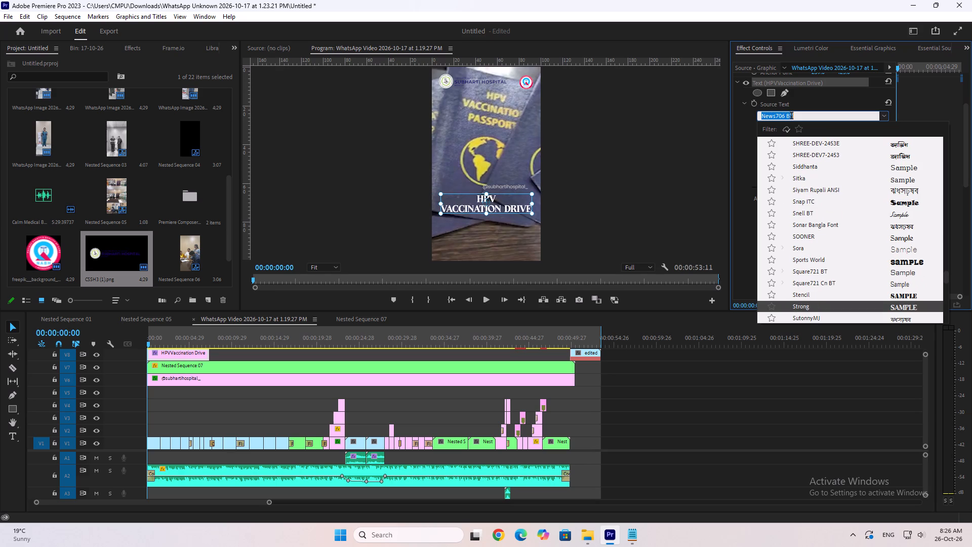
{"action": "key", "text": "Return"}
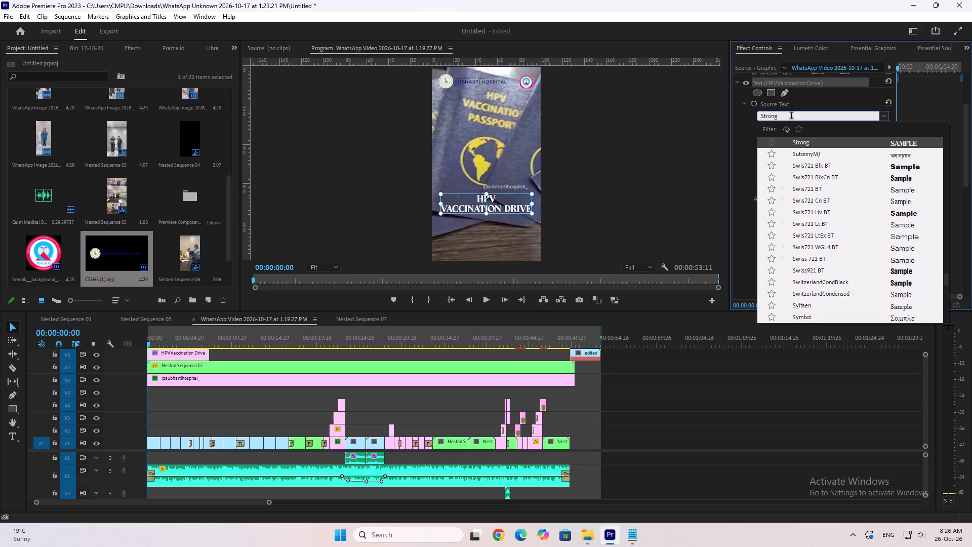
{"action": "left_click", "coordinate": [725, 396]}
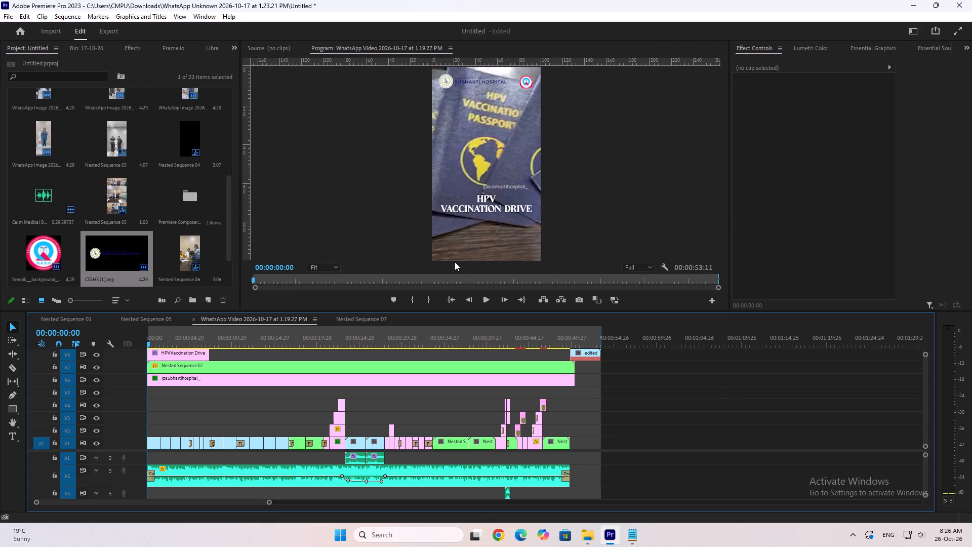
Rearrange the title's line breaks so "HPV Vaccination" stands on the first line and "Drive" on the second.
{"action": "left_click", "coordinate": [500, 205]}
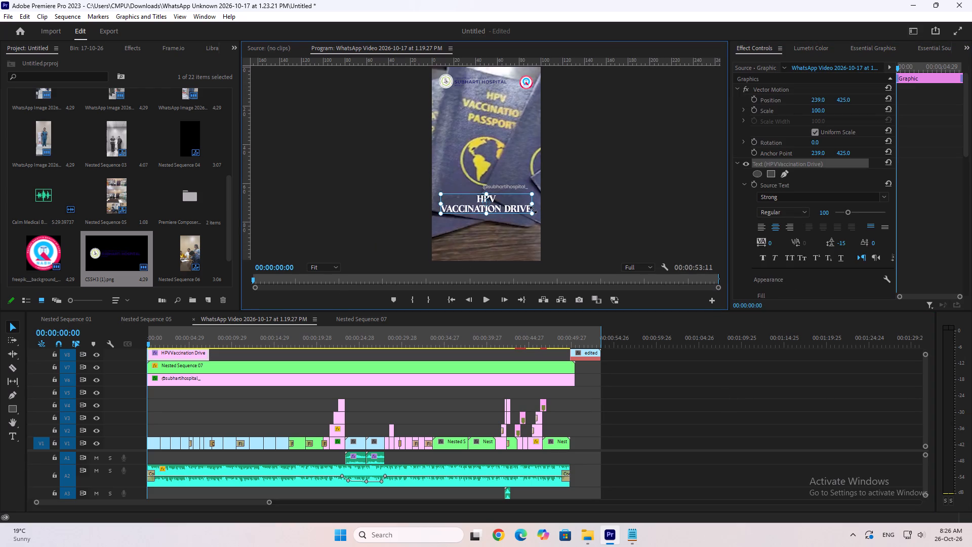
{"action": "double_click", "coordinate": [496, 209]}
{"action": "left_click", "coordinate": [445, 210]}
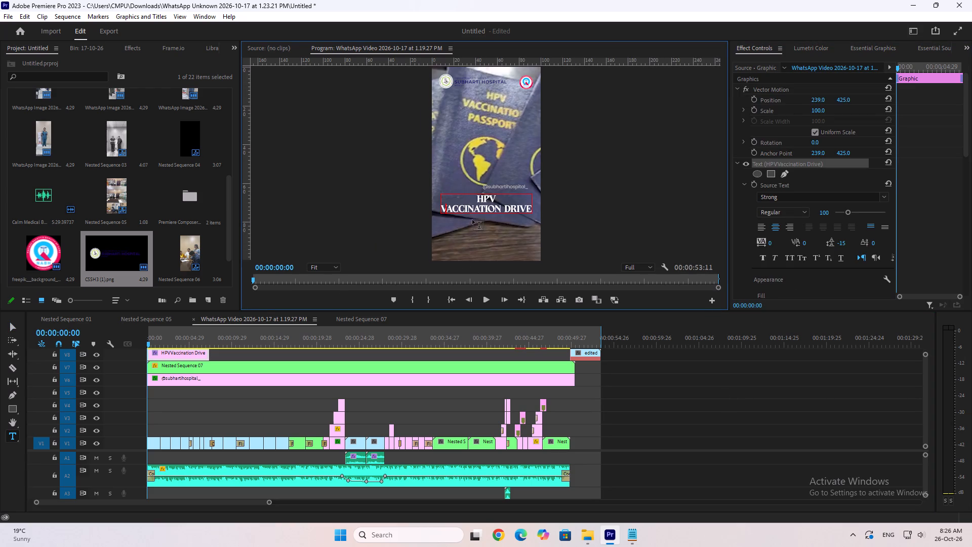
{"action": "key", "text": "Left"}
{"action": "key", "text": "BackSpace"}
{"action": "key", "text": "space"}
{"action": "left_click", "coordinate": [517, 195]}
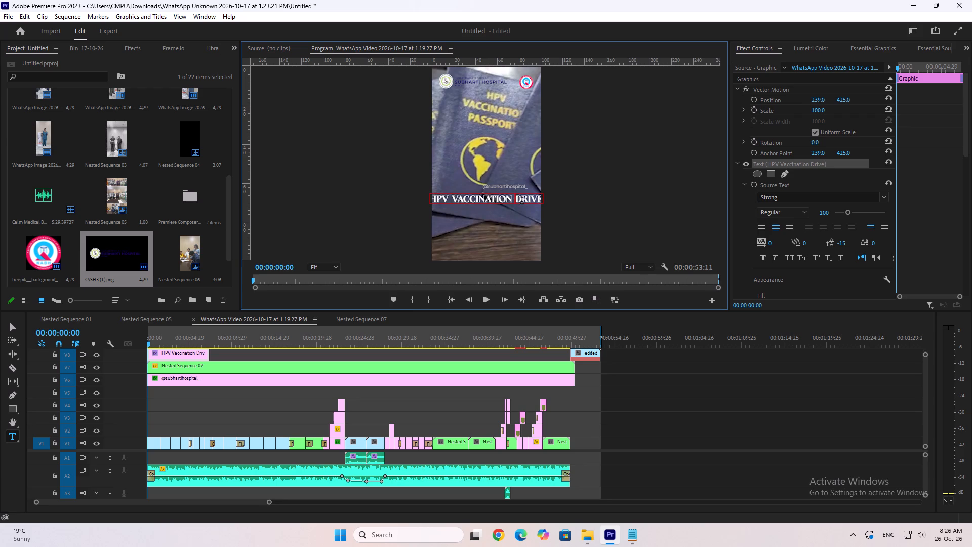
{"action": "key", "text": "BackSpace"}
{"action": "key", "text": "Return"}
{"action": "left_click", "coordinate": [717, 420]}
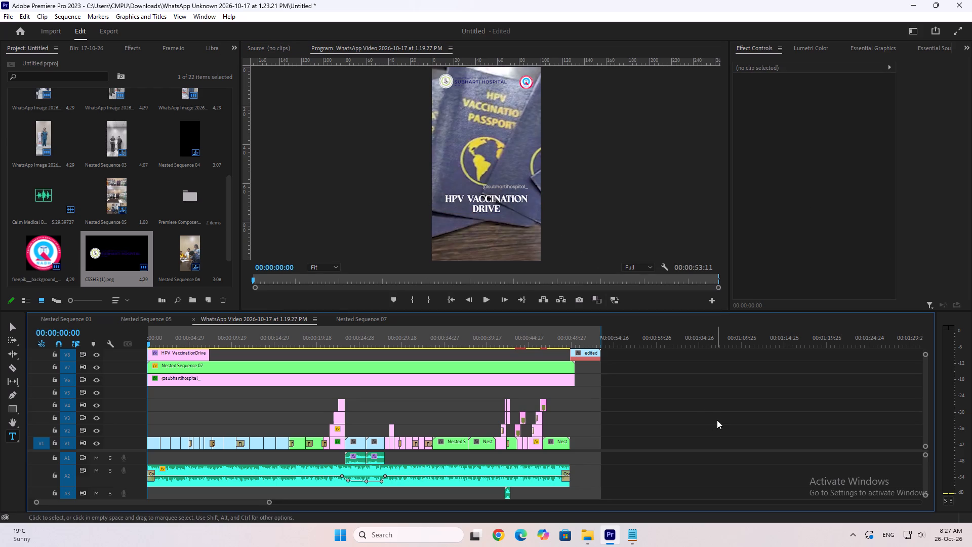
Scale the re-broken title down slightly in the frame, keeping it horizontally centred.
{"action": "key", "text": "v"}
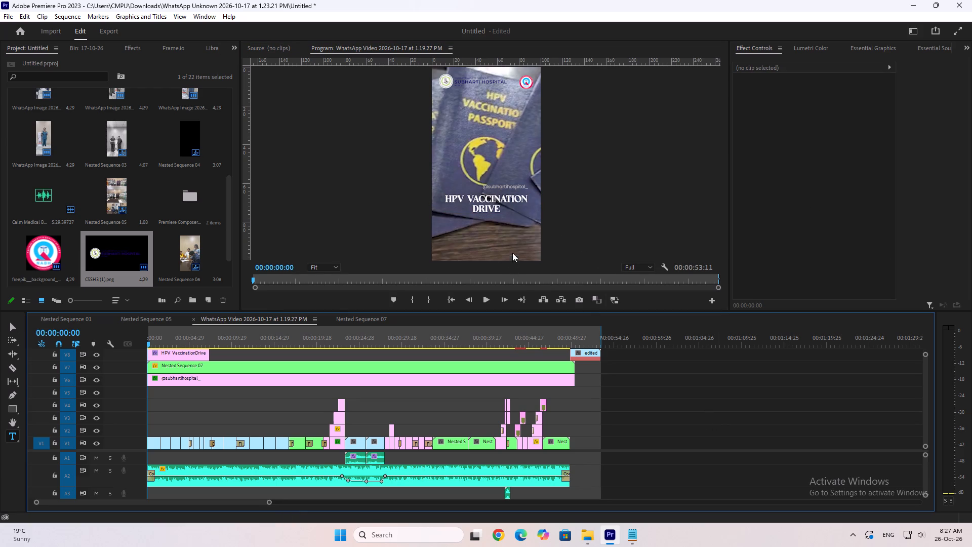
{"action": "left_click", "coordinate": [493, 200]}
{"action": "left_click_drag", "start_coordinate": [528, 212], "coordinate": [527, 214]}
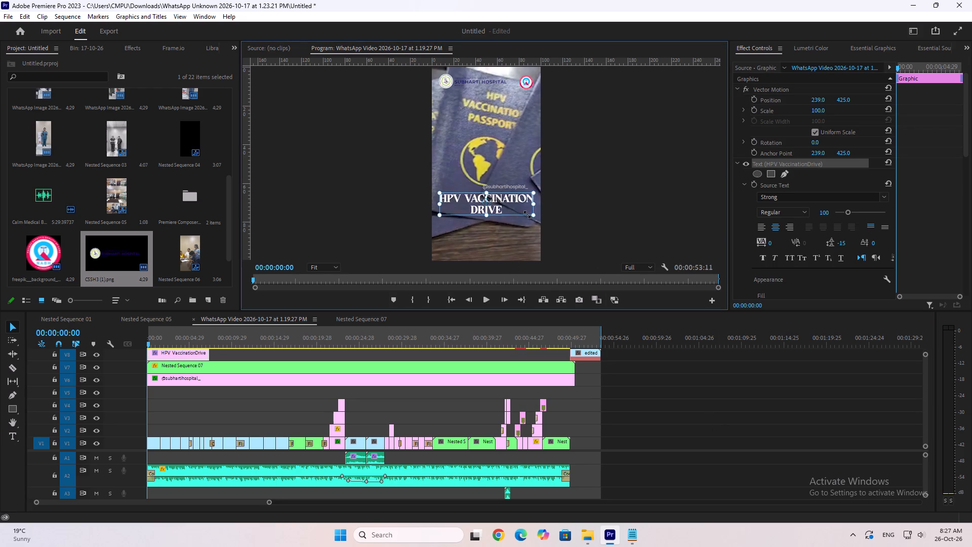
{"action": "left_click_drag", "start_coordinate": [527, 214], "coordinate": [522, 212]}
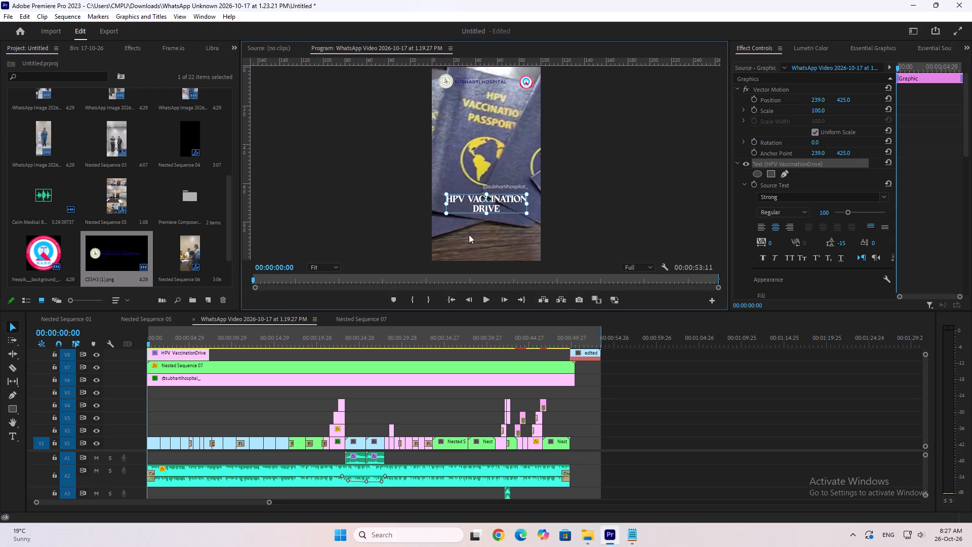
Change the title's fill to a linear gradient and set its starting colour stop to yellow F6FF00.
{"action": "scroll", "coordinate": [728, 247], "scroll_direction": "down", "scroll_amount": 11}
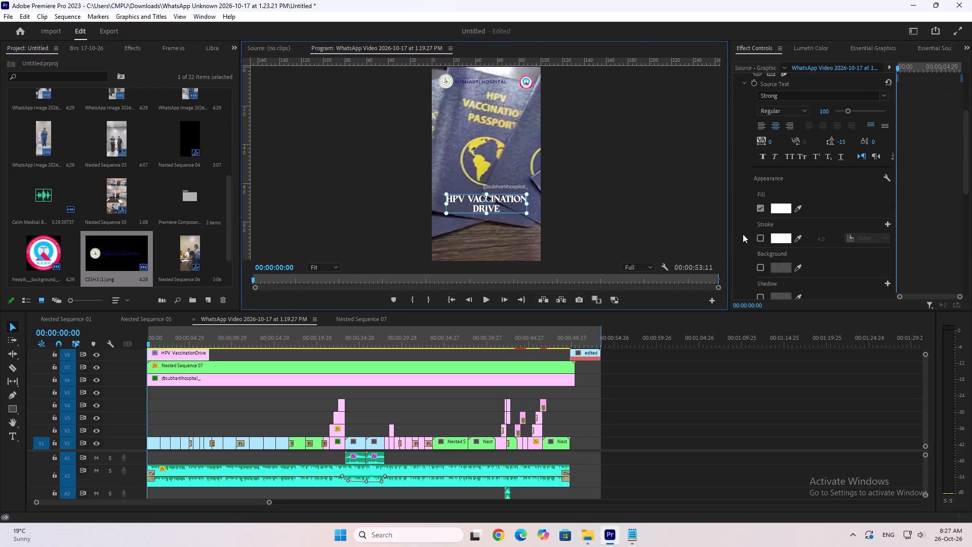
{"action": "left_click", "coordinate": [778, 211]}
{"action": "left_click_drag", "start_coordinate": [509, 172], "coordinate": [229, 311]}
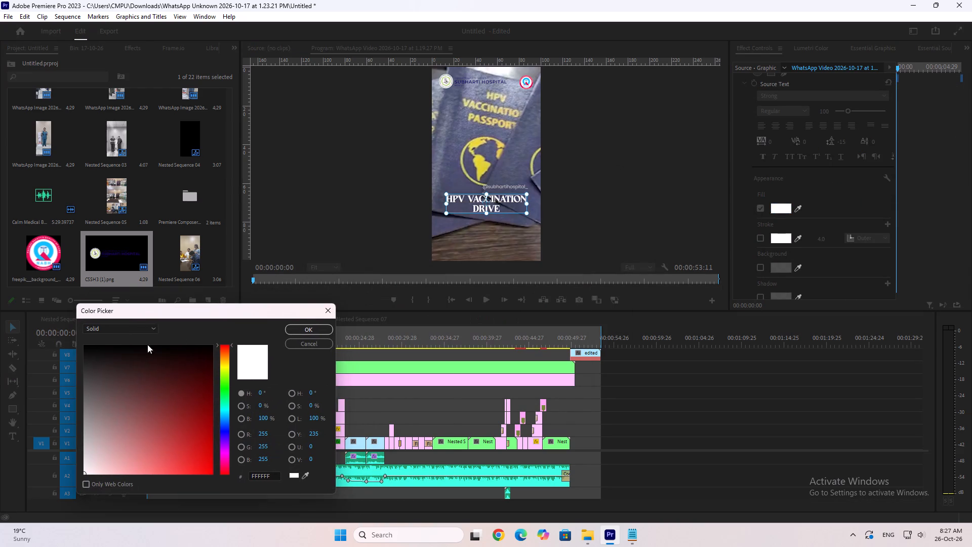
{"action": "left_click", "coordinate": [104, 333]}
{"action": "left_click", "coordinate": [110, 350]}
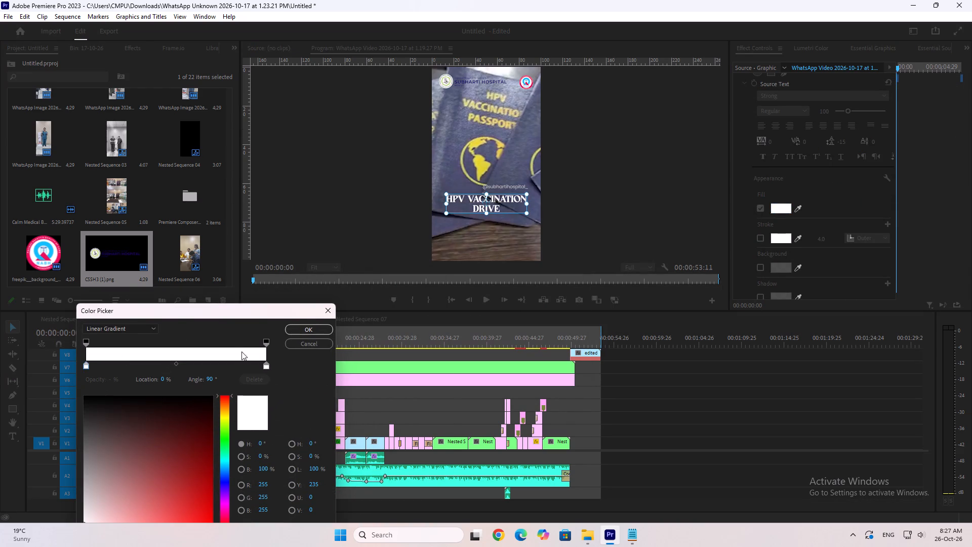
{"action": "left_click_drag", "start_coordinate": [223, 309], "coordinate": [216, 275]}
{"action": "left_click_drag", "start_coordinate": [218, 372], "coordinate": [217, 384]}
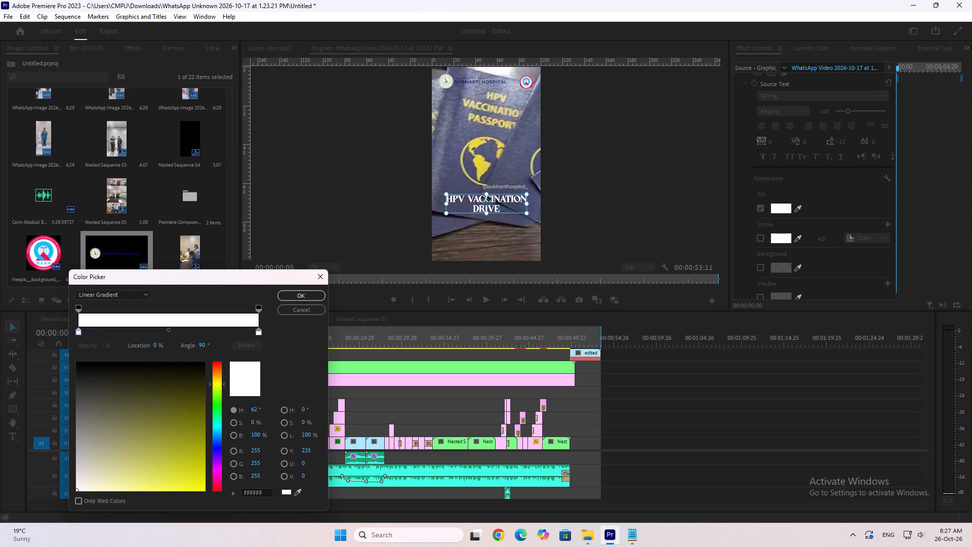
{"action": "left_click_drag", "start_coordinate": [155, 405], "coordinate": [413, 544]}
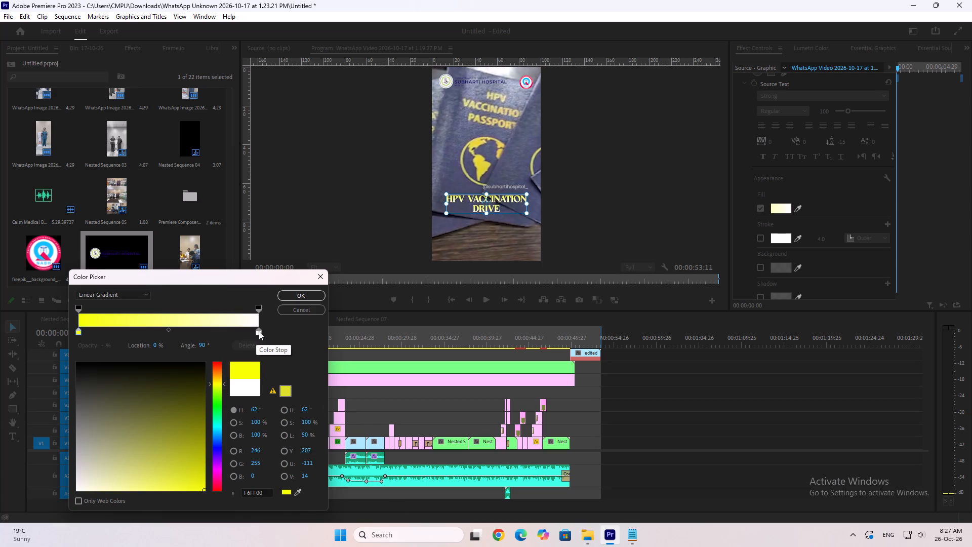
Set the gradient's end colour stop, at 100% location, to golden orange FFBA00.
{"action": "left_click", "coordinate": [259, 333]}
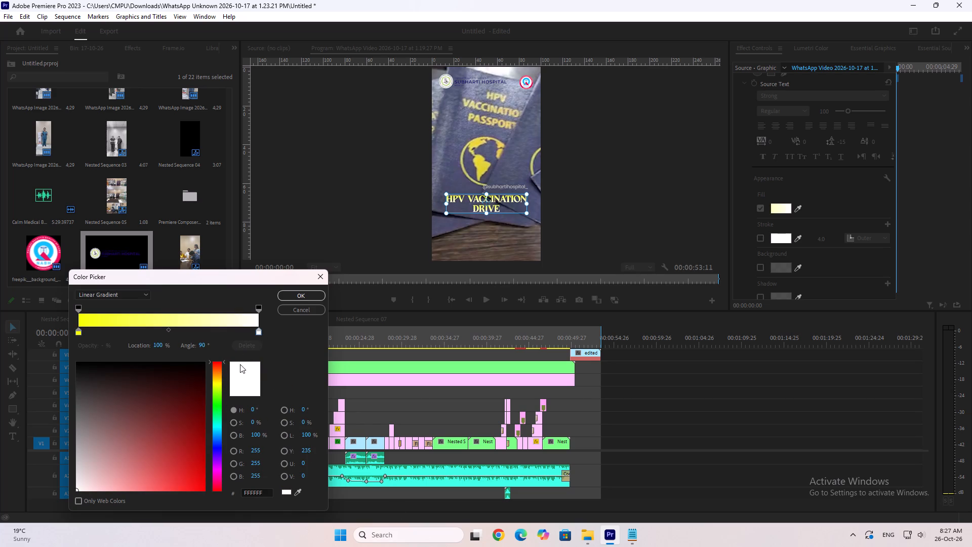
{"action": "left_click", "coordinate": [259, 332]}
{"action": "left_click_drag", "start_coordinate": [173, 390], "coordinate": [236, 477]}
{"action": "left_click_drag", "start_coordinate": [218, 366], "coordinate": [222, 380]}
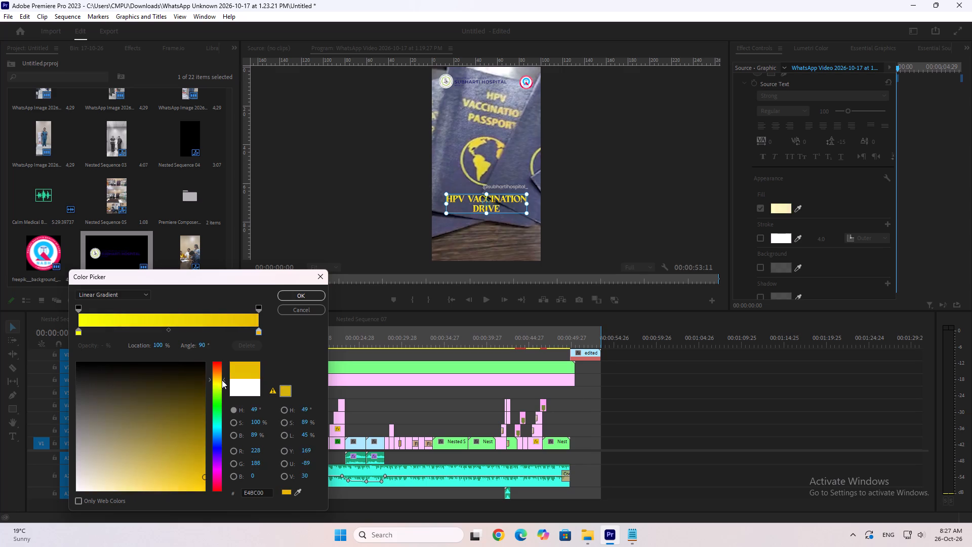
{"action": "left_click_drag", "start_coordinate": [222, 380], "coordinate": [227, 381]}
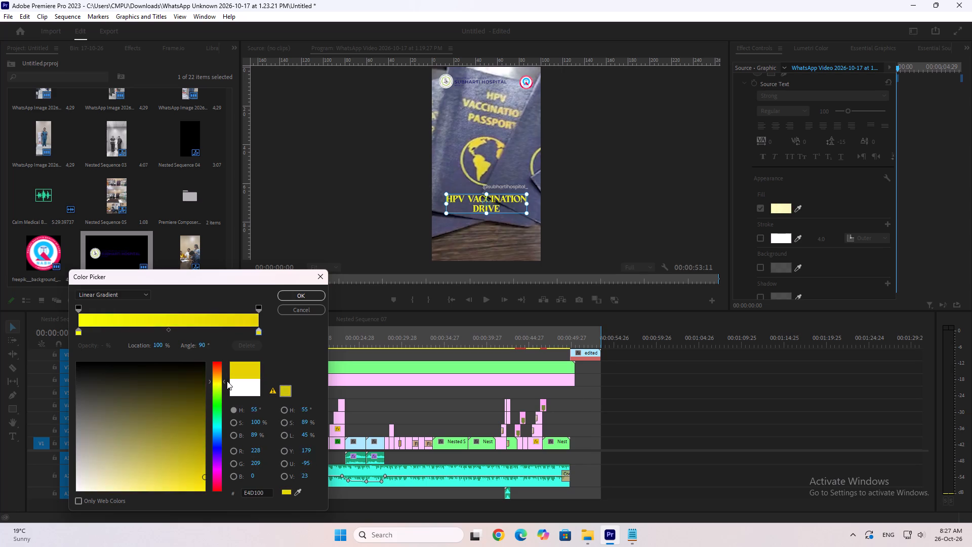
{"action": "left_click_drag", "start_coordinate": [227, 381], "coordinate": [227, 377]}
{"action": "left_click_drag", "start_coordinate": [188, 399], "coordinate": [288, 517]}
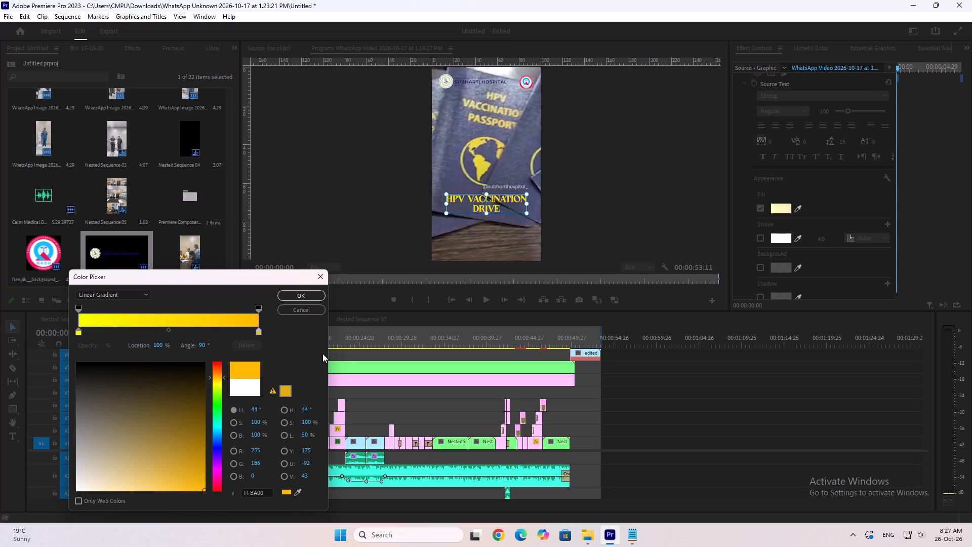
Apply the finished yellow-to-orange gradient to the title's fill.
{"action": "left_click", "coordinate": [306, 294]}
{"action": "left_click", "coordinate": [709, 417]}
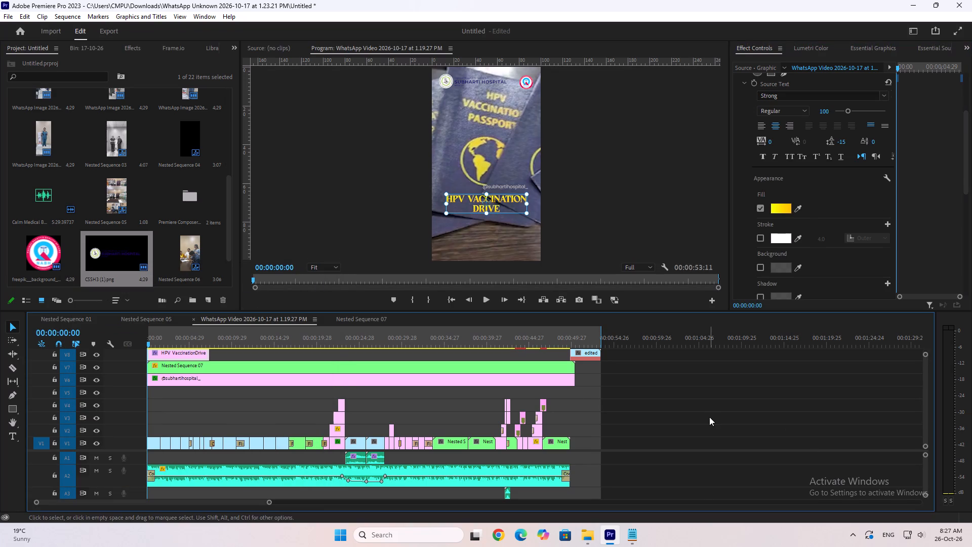
Rebreak the opening title so "HPV" stands alone on the first line and "Vaccination Drive" on the second.
{"action": "left_click", "coordinate": [175, 359]}
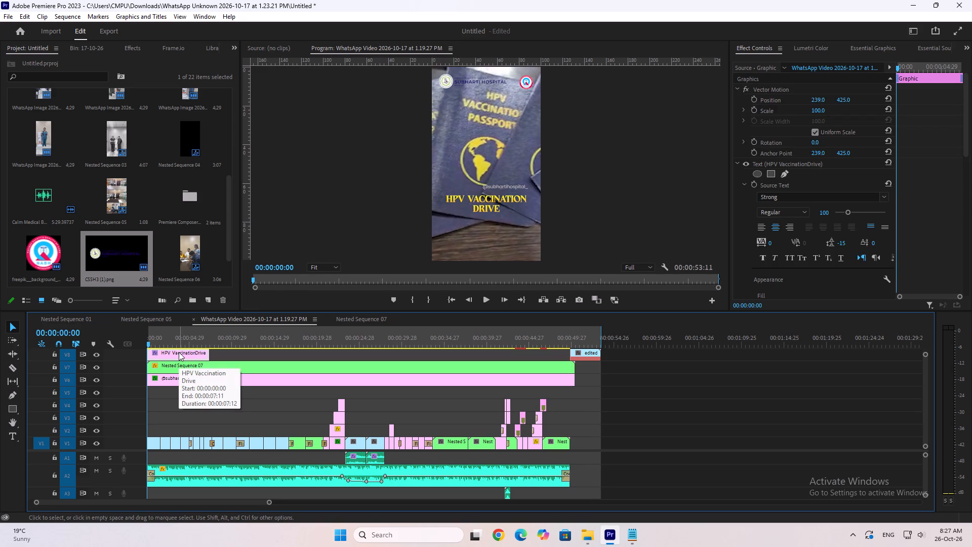
{"action": "double_click", "coordinate": [476, 198]}
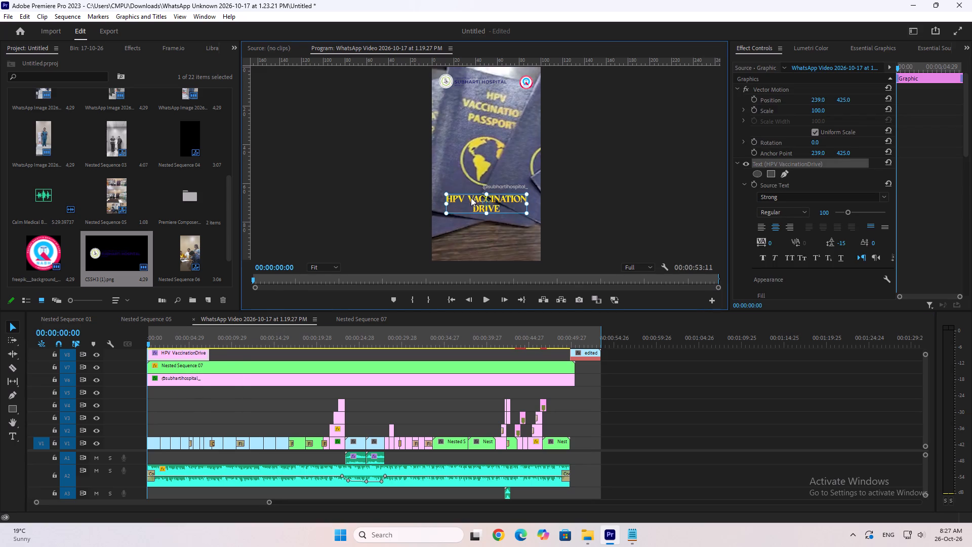
{"action": "left_click", "coordinate": [471, 197]}
{"action": "double_click", "coordinate": [463, 197]}
{"action": "left_click", "coordinate": [470, 202]}
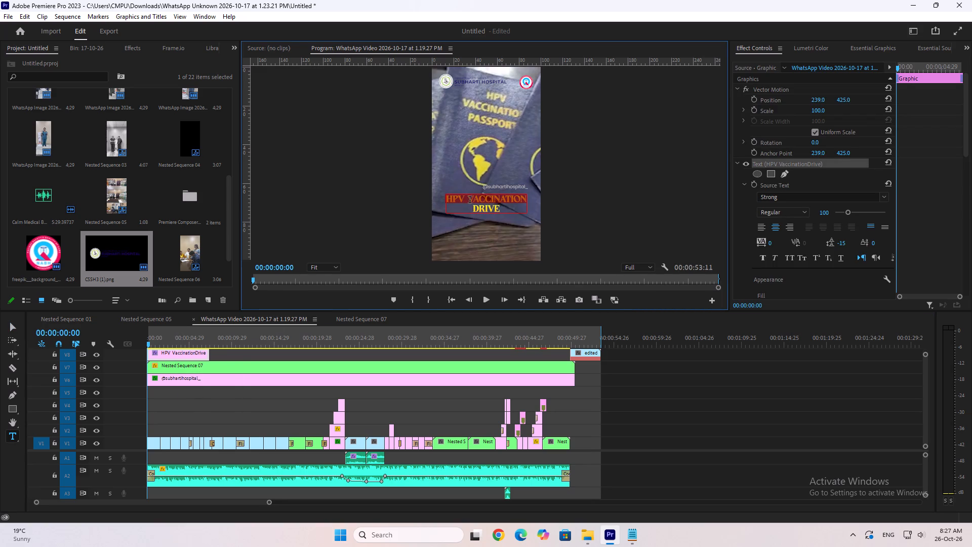
{"action": "left_click", "coordinate": [470, 201]}
{"action": "key", "text": "BackSpace"}
{"action": "key", "text": "Return"}
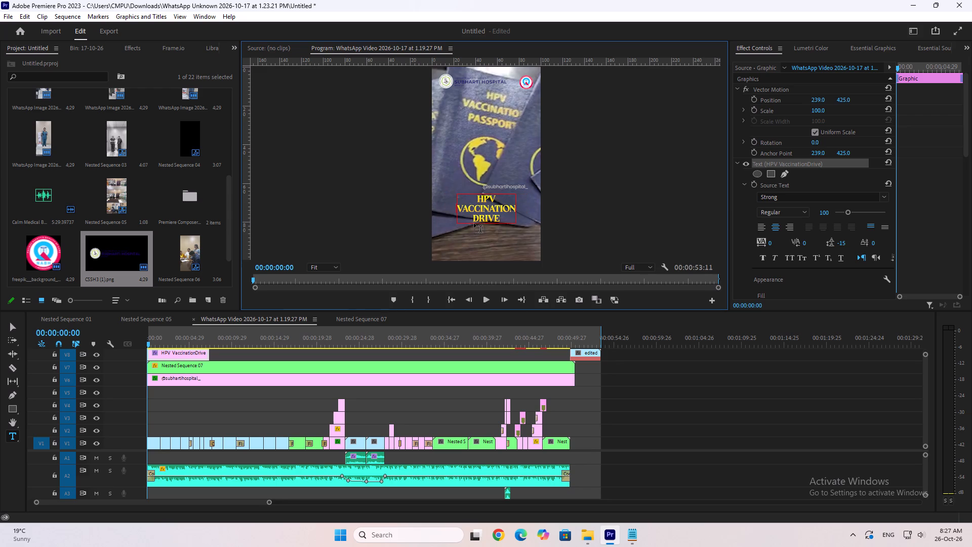
{"action": "left_click", "coordinate": [472, 221]}
{"action": "key", "text": "BackSpace"}
{"action": "key", "text": "space"}
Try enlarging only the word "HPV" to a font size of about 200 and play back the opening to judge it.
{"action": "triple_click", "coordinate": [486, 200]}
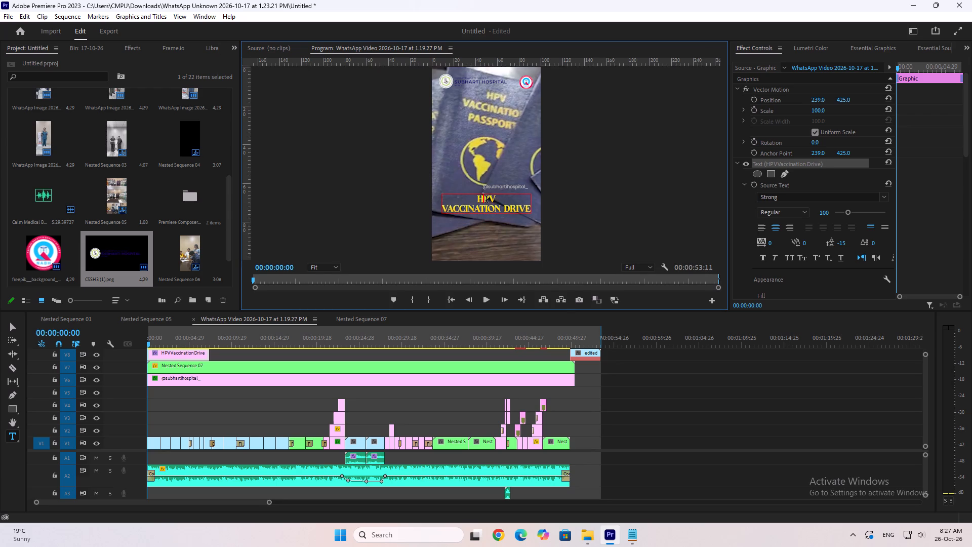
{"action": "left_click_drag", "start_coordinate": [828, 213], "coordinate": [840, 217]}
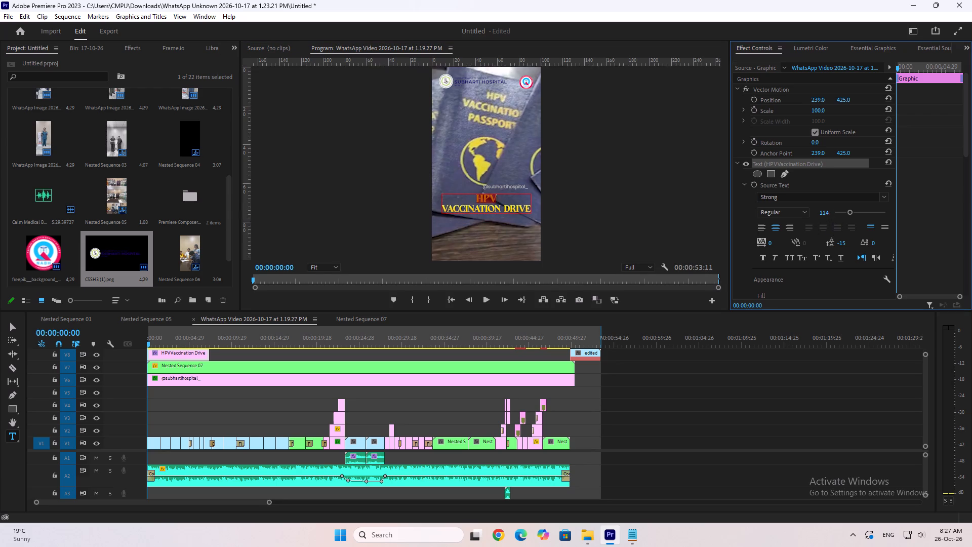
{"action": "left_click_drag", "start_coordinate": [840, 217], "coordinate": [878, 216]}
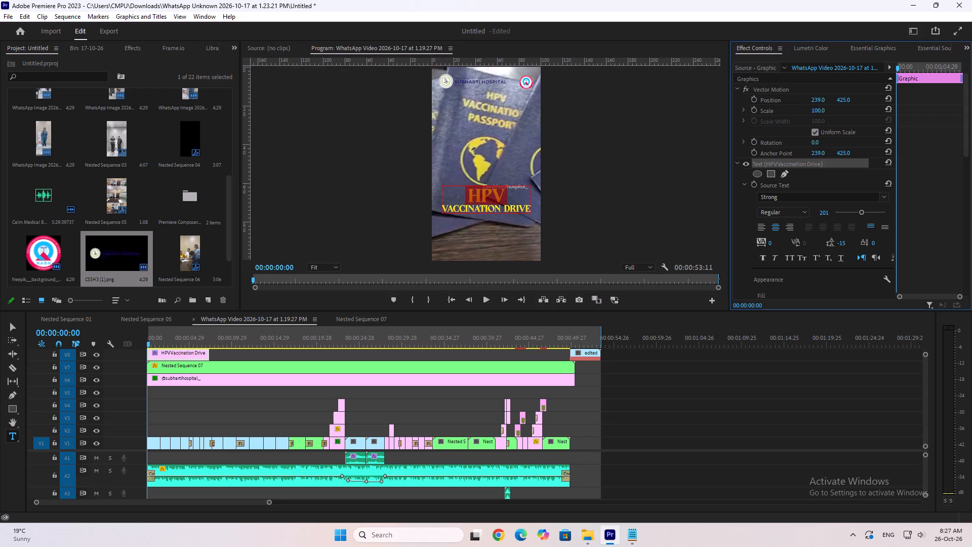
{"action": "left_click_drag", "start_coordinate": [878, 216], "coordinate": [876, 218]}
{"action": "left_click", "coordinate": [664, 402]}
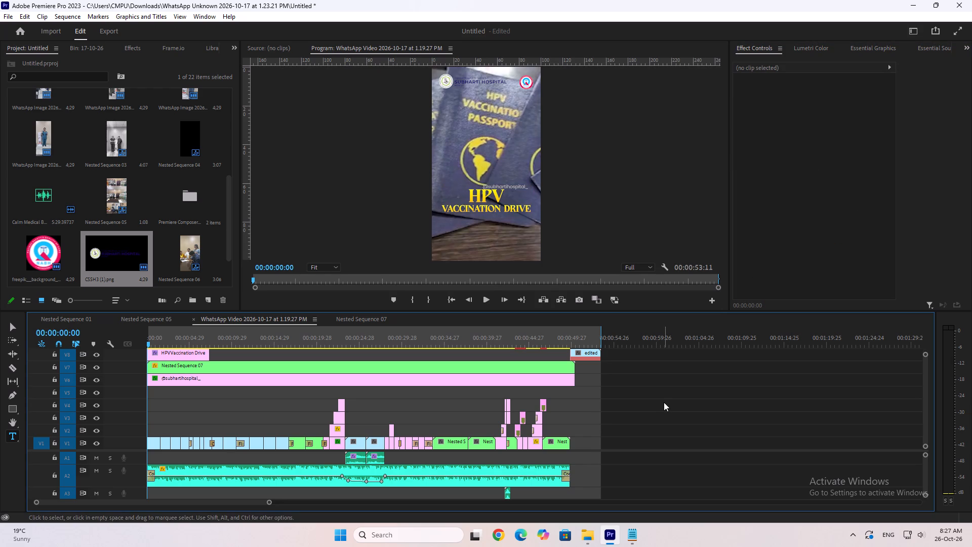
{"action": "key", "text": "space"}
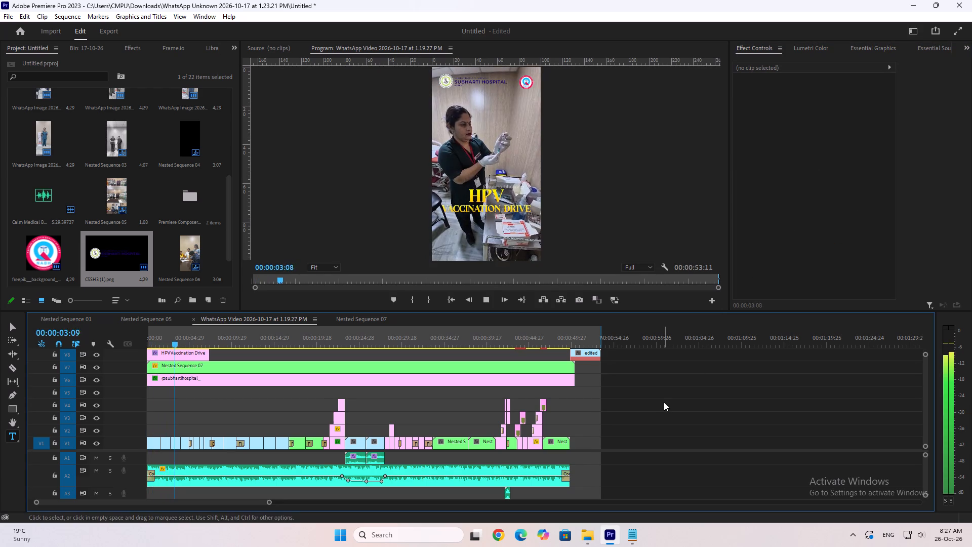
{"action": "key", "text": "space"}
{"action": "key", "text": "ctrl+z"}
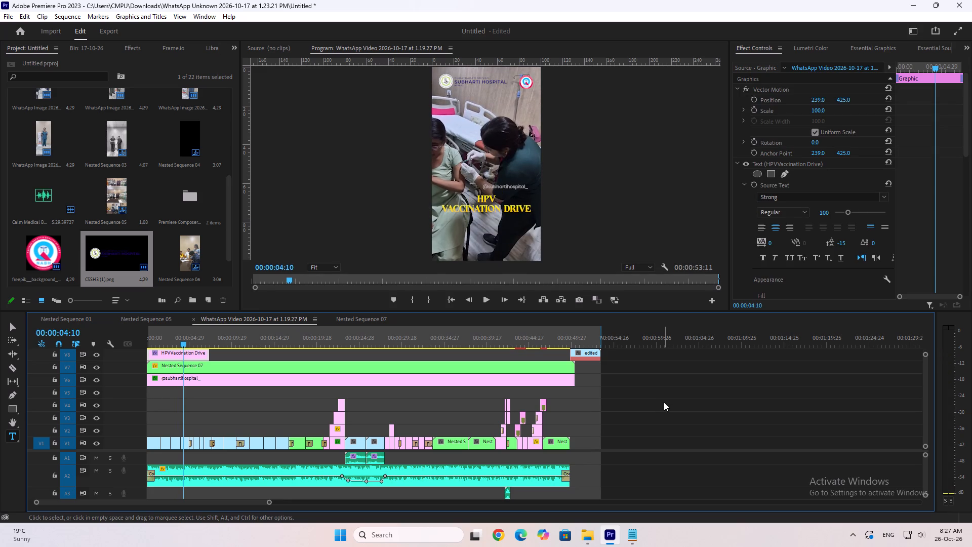
Search the effects for "drop" and apply the Drop Shadow effect to the title clip on V8.
{"action": "left_click", "coordinate": [178, 353]}
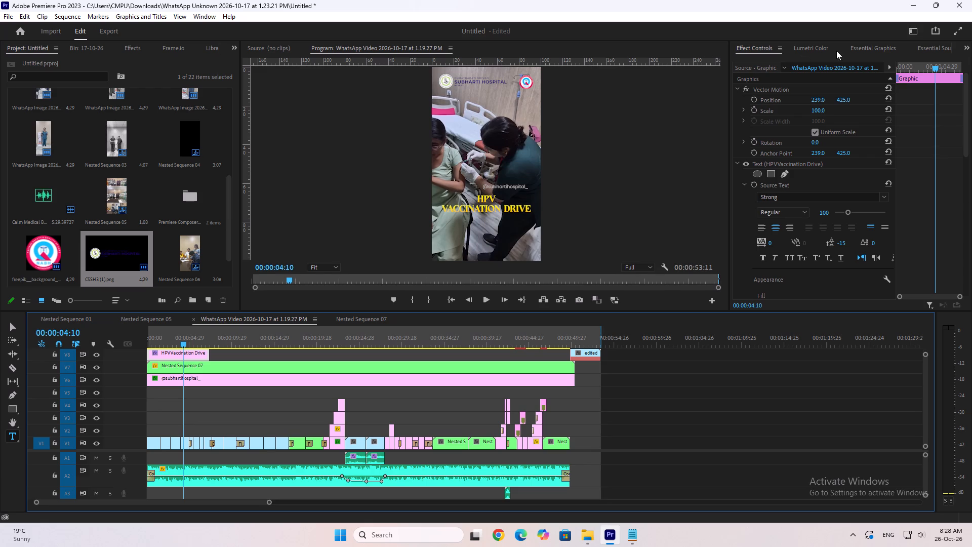
{"action": "left_click", "coordinate": [125, 47]}
{"action": "left_click", "coordinate": [48, 61]}
{"action": "type", "text": "drop"}
{"action": "left_click_drag", "start_coordinate": [49, 169], "coordinate": [184, 357]}
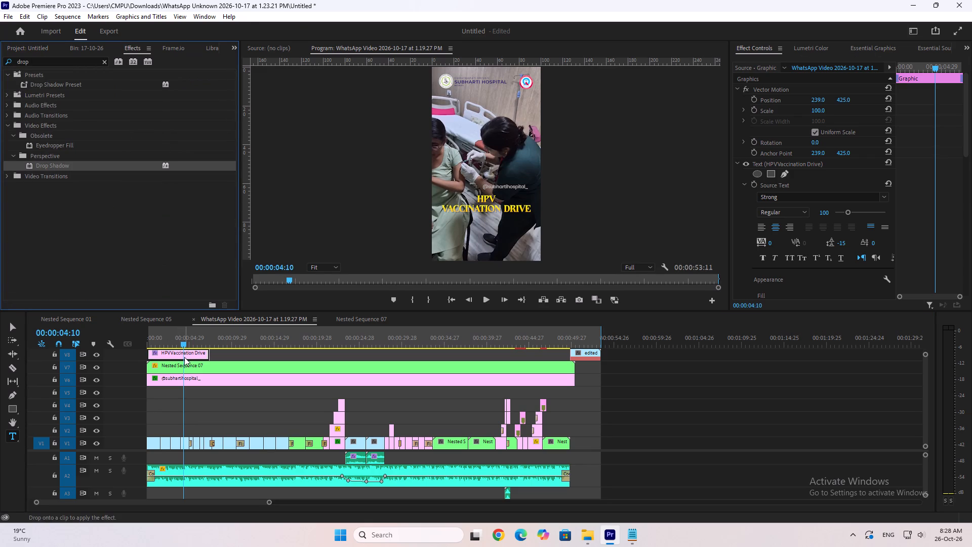
Duplicate the title's Drop Shadow effect and set the copy to softness 52 and opacity 78%.
{"action": "left_click_drag", "start_coordinate": [197, 335], "coordinate": [118, 317]}
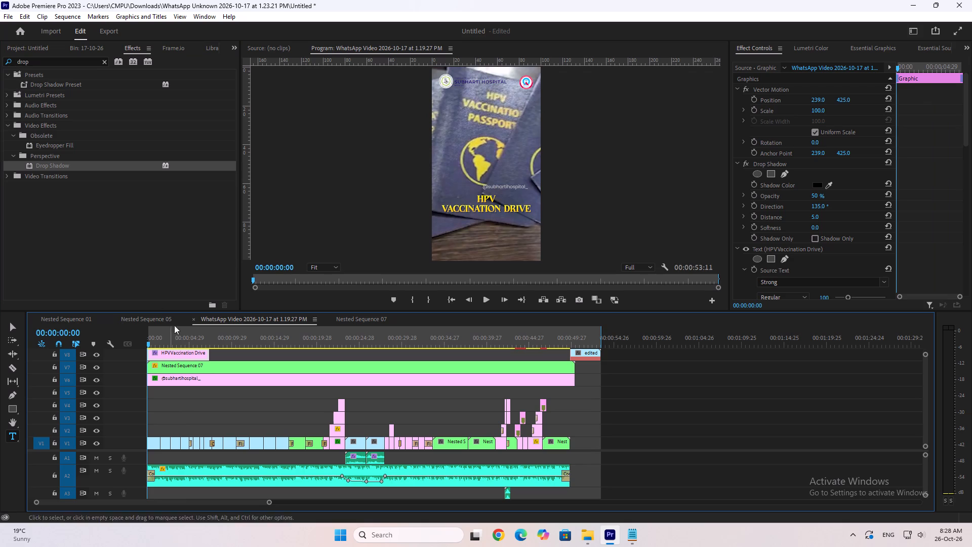
{"action": "scroll", "coordinate": [808, 217], "scroll_direction": "down", "scroll_amount": 3}
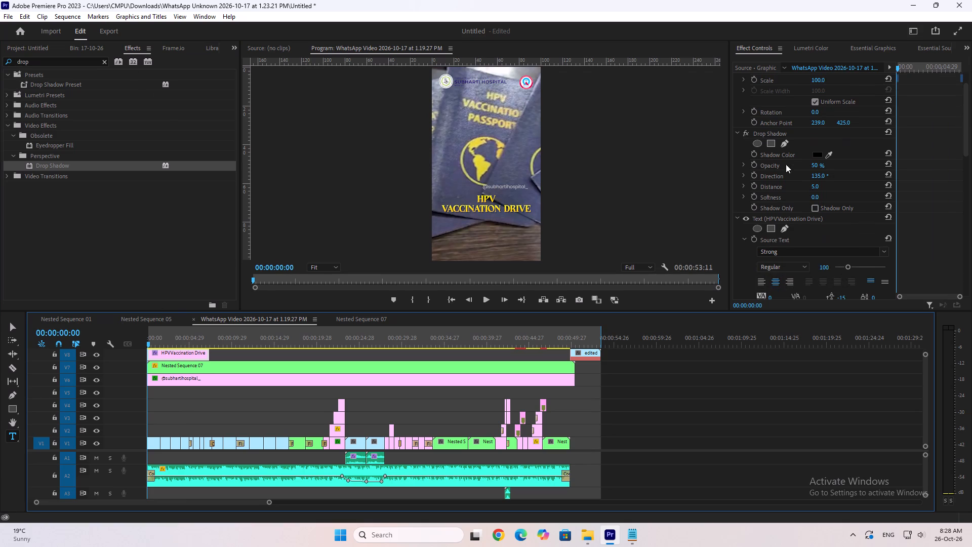
{"action": "left_click", "coordinate": [783, 135]}
{"action": "key", "text": "ctrl+c"}
{"action": "key", "text": "ctrl+c"}
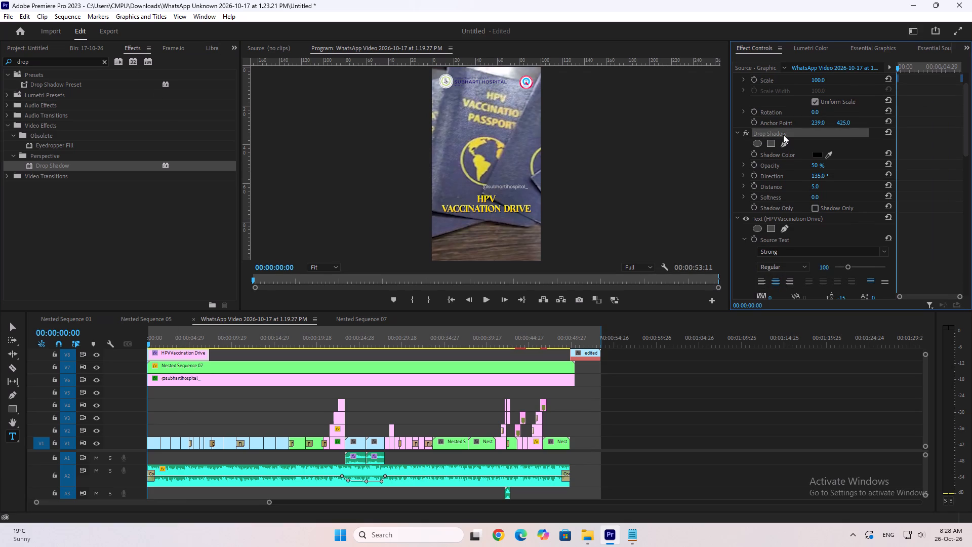
{"action": "key", "text": "ctrl+c"}
{"action": "key", "text": "ctrl+v"}
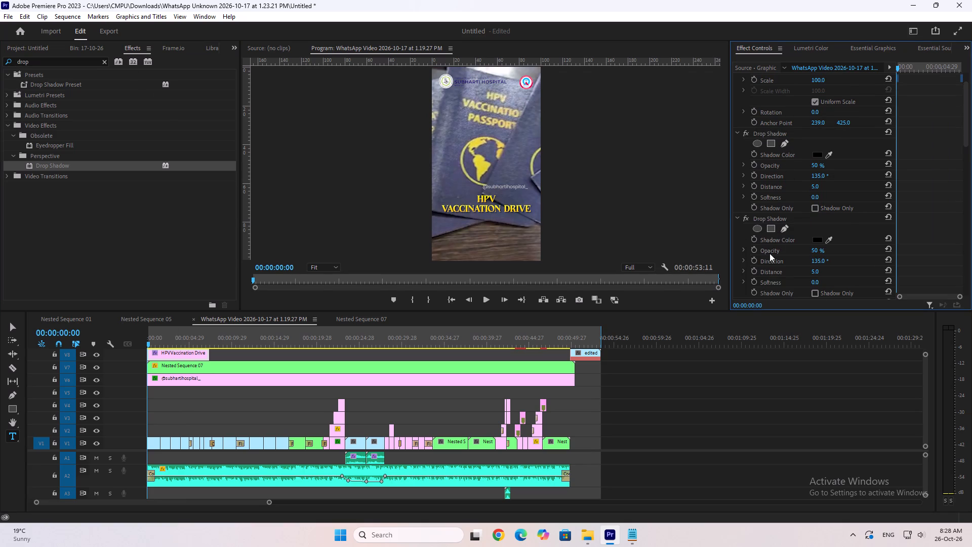
{"action": "left_click_drag", "start_coordinate": [819, 283], "coordinate": [847, 284]}
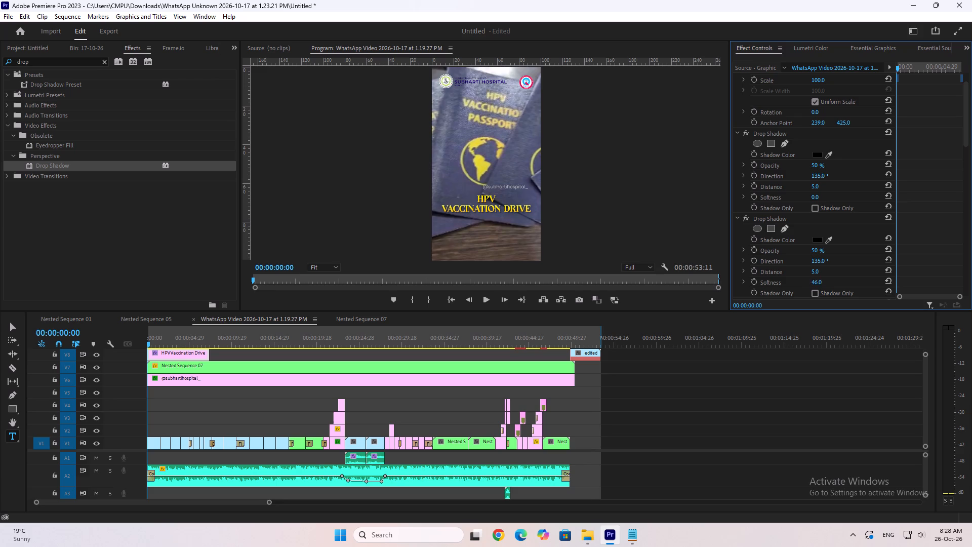
{"action": "left_click_drag", "start_coordinate": [847, 284], "coordinate": [848, 284]}
{"action": "left_click_drag", "start_coordinate": [818, 248], "coordinate": [862, 258]}
{"action": "left_click_drag", "start_coordinate": [862, 258], "coordinate": [860, 258]}
Duplicate the softened 78% Drop Shadow to add a third shadow to the title.
{"action": "left_click", "coordinate": [789, 219]}
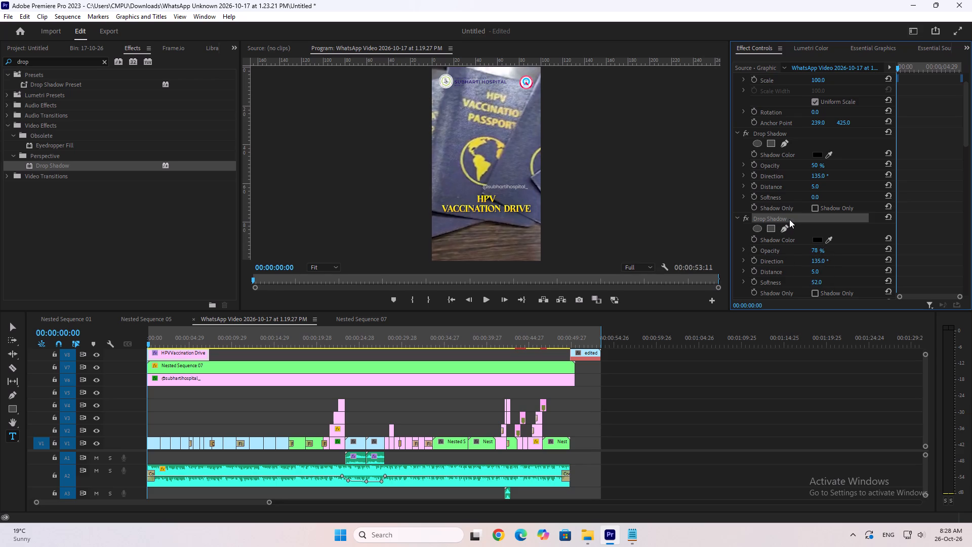
{"action": "key", "text": "ctrl+c"}
{"action": "key", "text": "ctrl+c"}
{"action": "key", "text": "ctrl+c"}
{"action": "key", "text": "ctrl+v"}
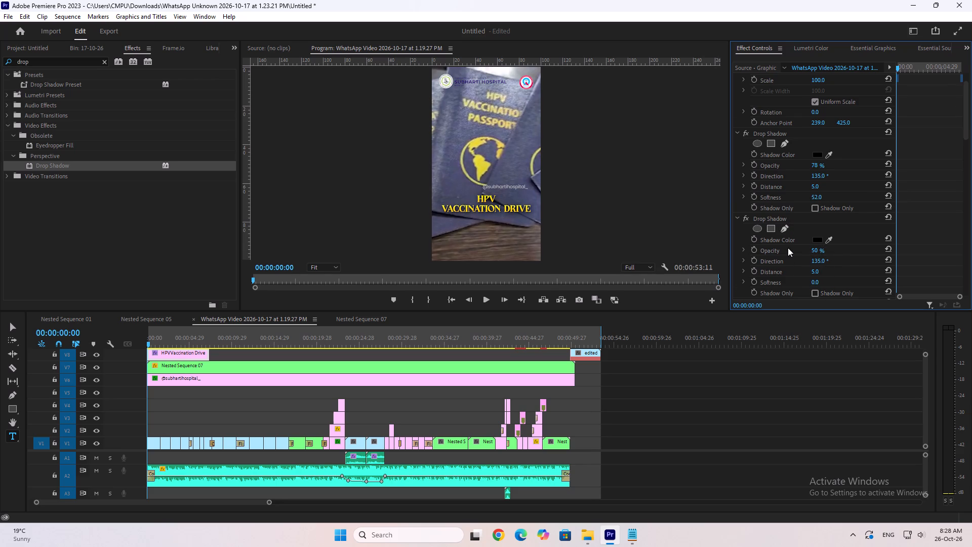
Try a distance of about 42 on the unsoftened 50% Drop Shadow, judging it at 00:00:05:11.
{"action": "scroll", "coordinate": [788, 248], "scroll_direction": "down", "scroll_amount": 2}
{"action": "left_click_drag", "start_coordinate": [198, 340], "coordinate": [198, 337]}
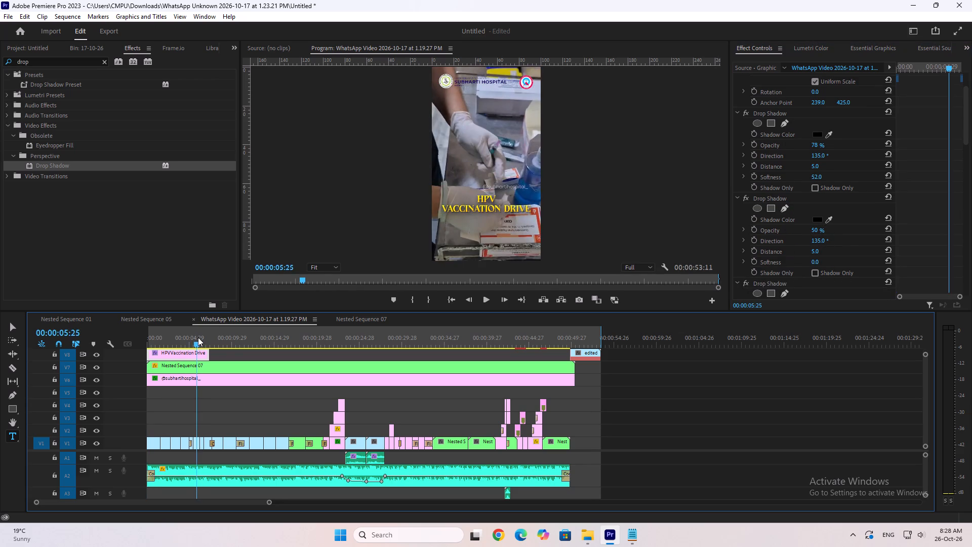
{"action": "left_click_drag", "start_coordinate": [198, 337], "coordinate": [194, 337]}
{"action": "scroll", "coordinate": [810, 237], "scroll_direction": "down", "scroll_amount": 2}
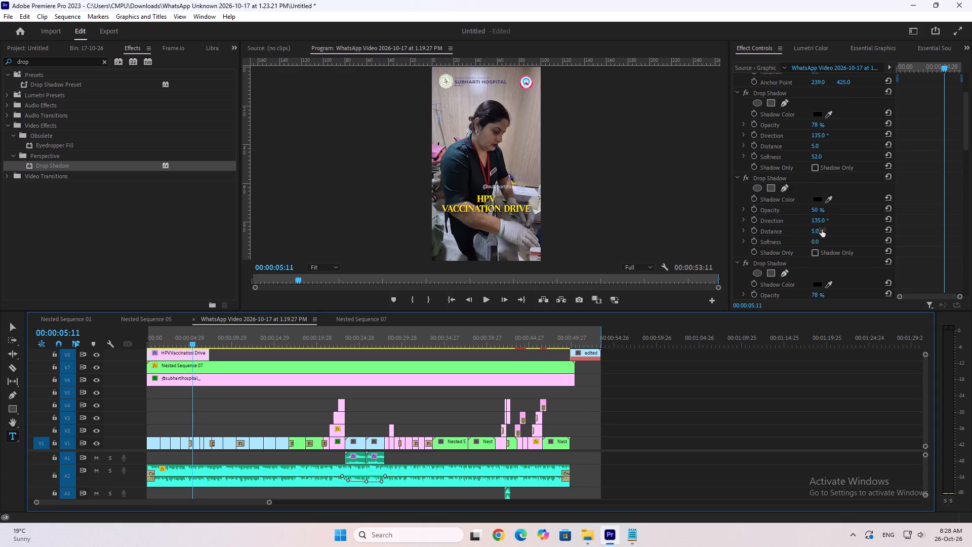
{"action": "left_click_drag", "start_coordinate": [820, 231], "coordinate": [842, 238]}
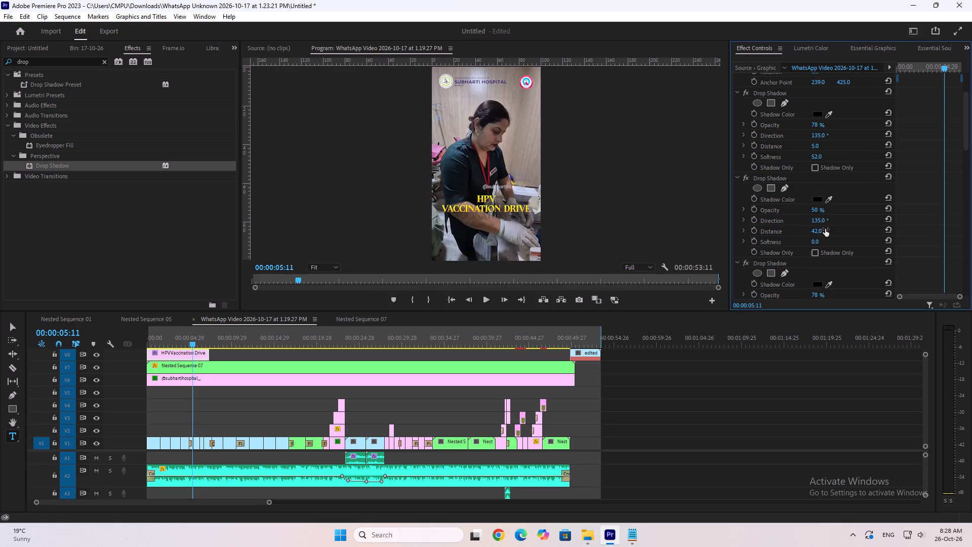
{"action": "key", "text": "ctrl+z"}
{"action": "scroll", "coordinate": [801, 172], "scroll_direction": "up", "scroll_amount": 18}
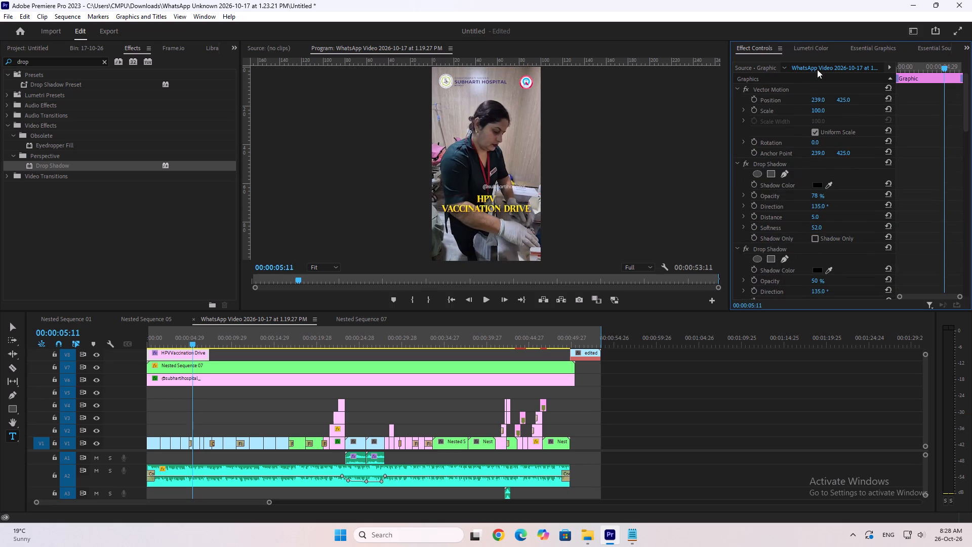
Change the title text layer's font to Swis721 BlkCn BT Black.
{"action": "left_click", "coordinate": [884, 48]}
{"action": "left_click", "coordinate": [803, 118]}
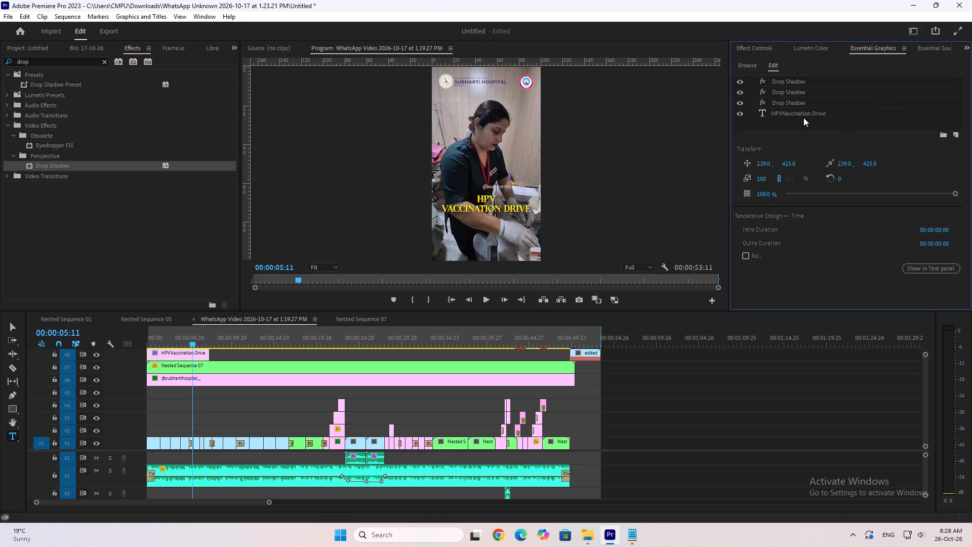
{"action": "left_click", "coordinate": [808, 115]}
{"action": "scroll", "coordinate": [891, 220], "scroll_direction": "down", "scroll_amount": 6}
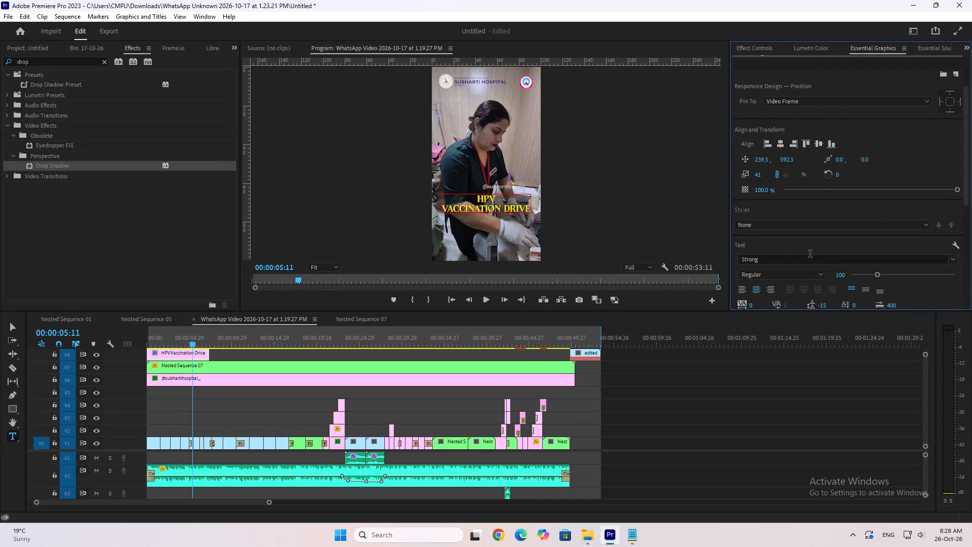
{"action": "scroll", "coordinate": [811, 257], "scroll_direction": "down", "scroll_amount": 3}
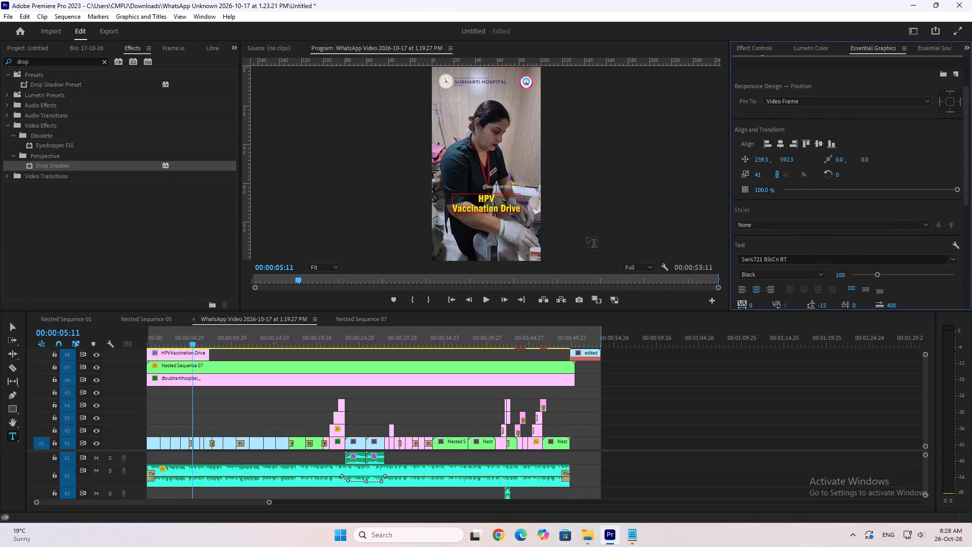
Scale the title text up to 47 in the frame.
{"action": "key", "text": "v"}
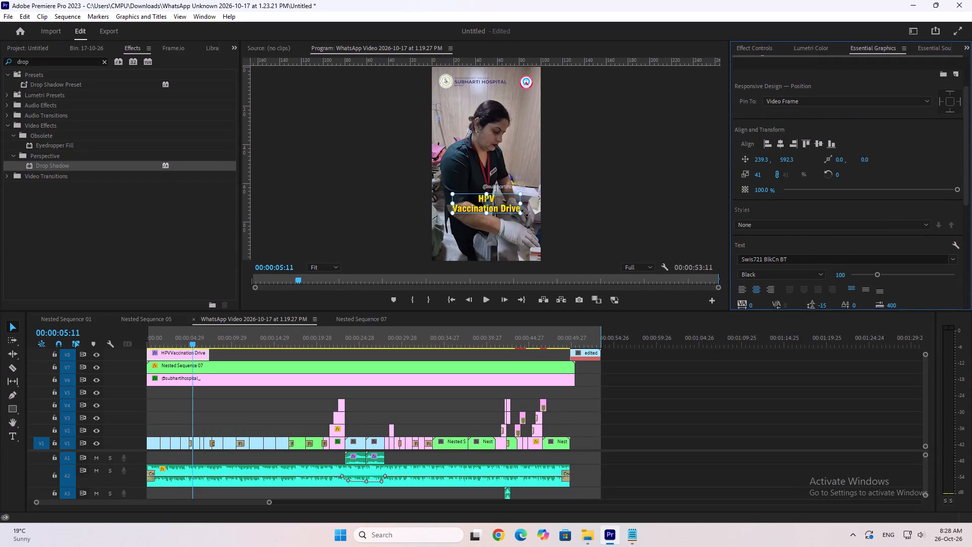
{"action": "left_click", "coordinate": [524, 213]}
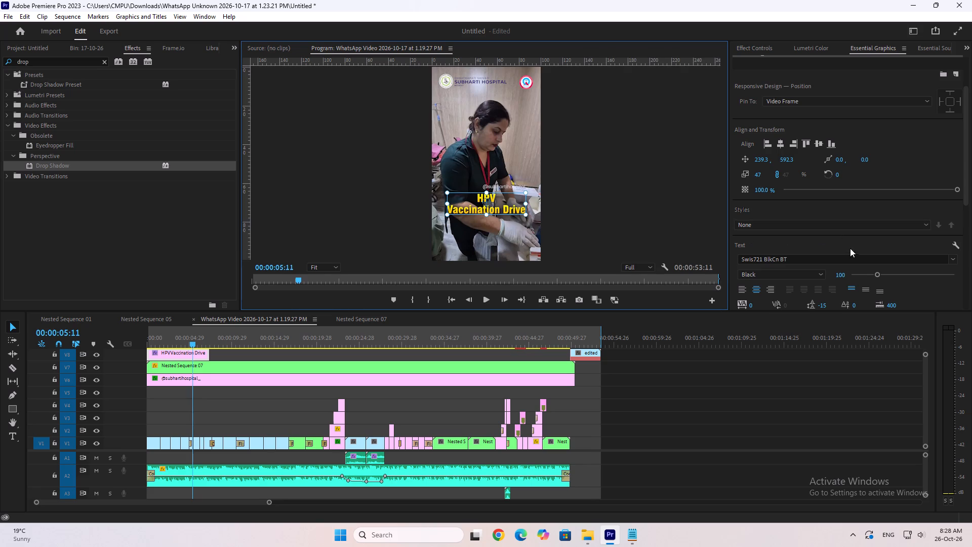
Turn on the title text's built-in shadow and colour it black, 000000.
{"action": "scroll", "coordinate": [845, 242], "scroll_direction": "down", "scroll_amount": 8}
{"action": "scroll", "coordinate": [888, 255], "scroll_direction": "down", "scroll_amount": 17}
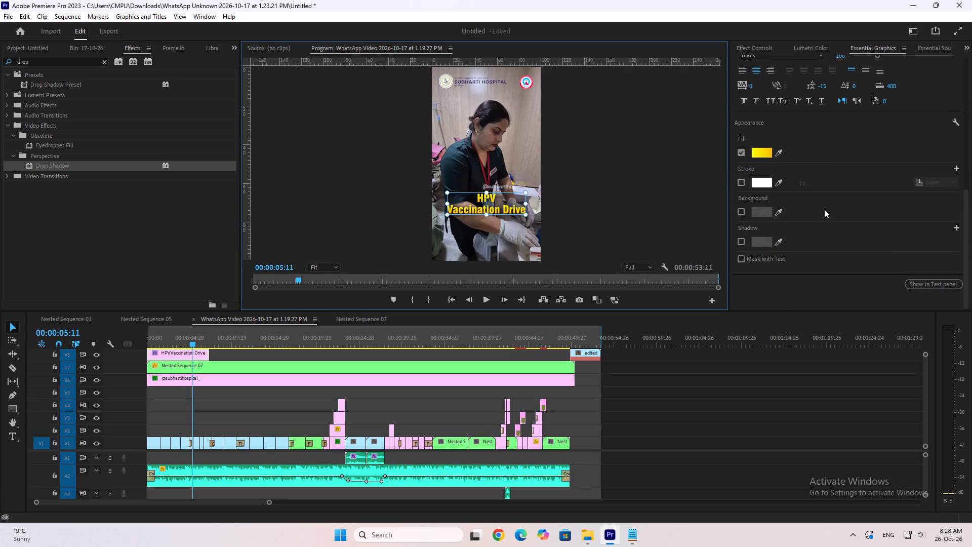
{"action": "left_click", "coordinate": [740, 242]}
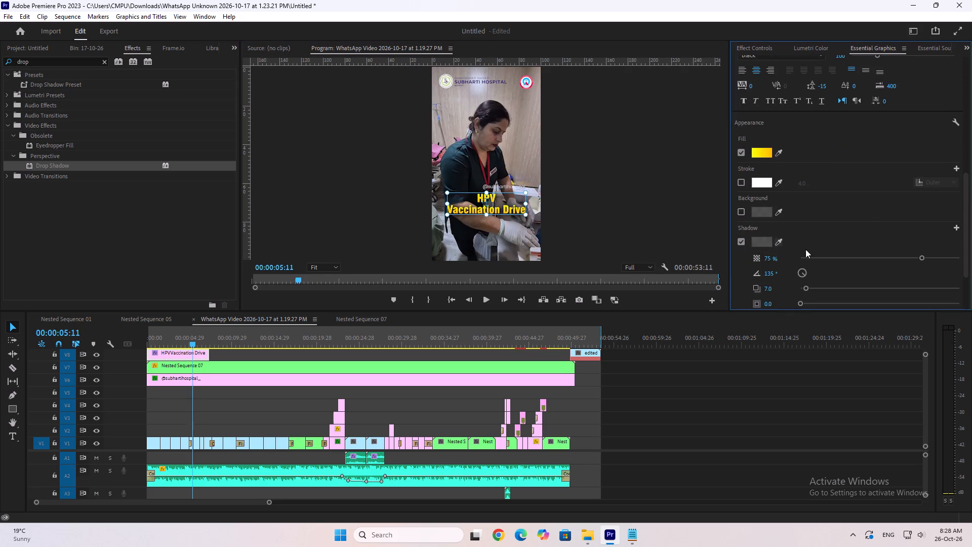
{"action": "scroll", "coordinate": [816, 246], "scroll_direction": "down", "scroll_amount": 9}
{"action": "left_click", "coordinate": [765, 165]}
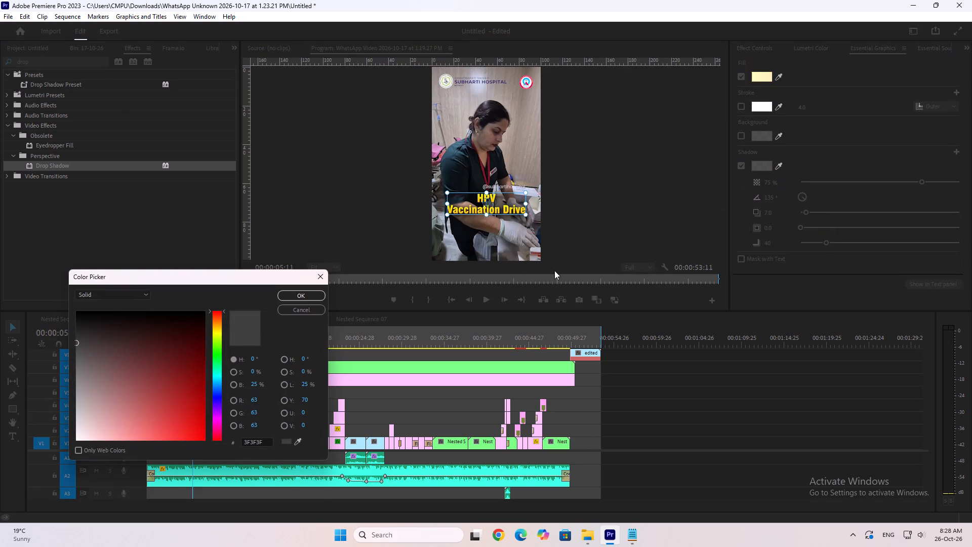
{"action": "left_click_drag", "start_coordinate": [142, 341], "coordinate": [416, 249]}
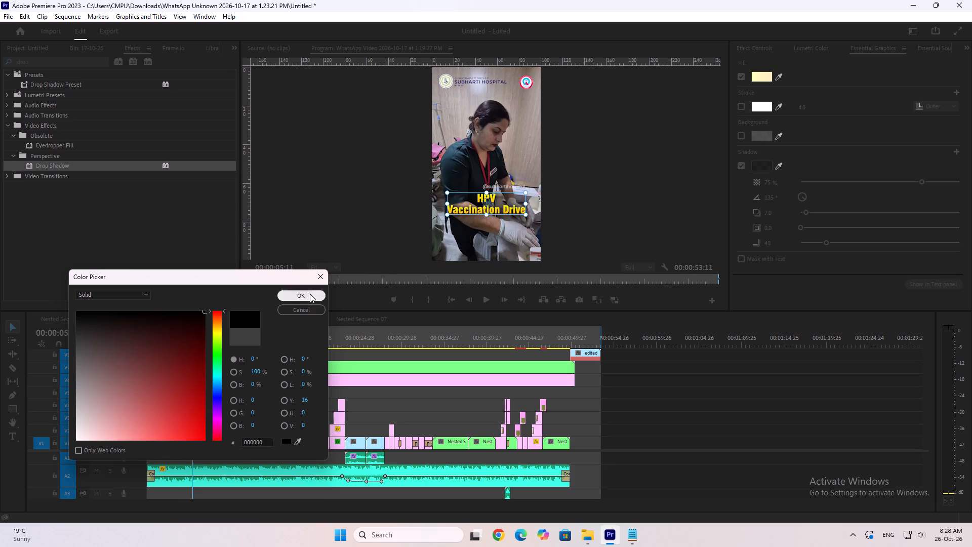
{"action": "left_click", "coordinate": [307, 296]}
Set the title text's shadow to 100% opacity, size about 15.9 and blur about 121.
{"action": "left_click_drag", "start_coordinate": [929, 180], "coordinate": [966, 183]}
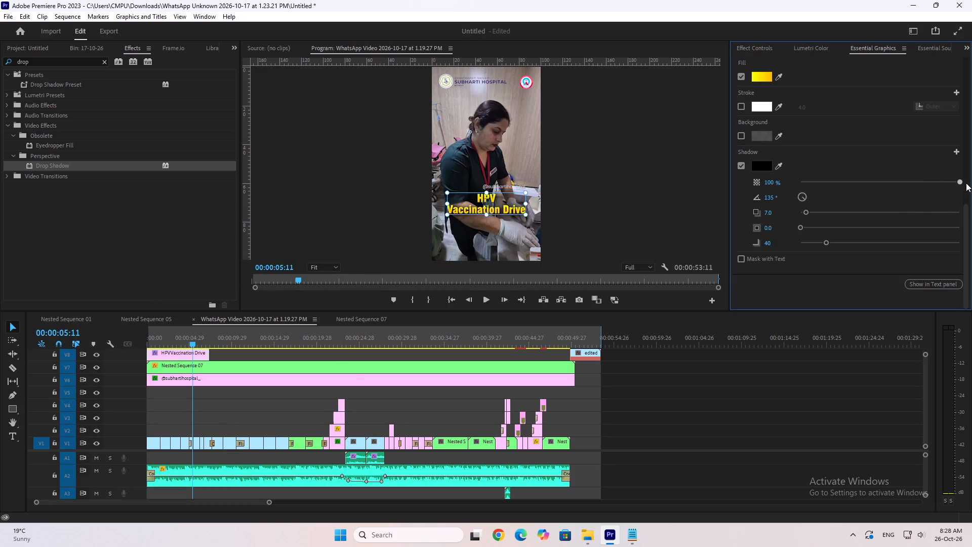
{"action": "left_click_drag", "start_coordinate": [966, 183], "coordinate": [965, 183]}
{"action": "left_click_drag", "start_coordinate": [819, 226], "coordinate": [825, 232]}
{"action": "left_click_drag", "start_coordinate": [830, 242], "coordinate": [877, 250]}
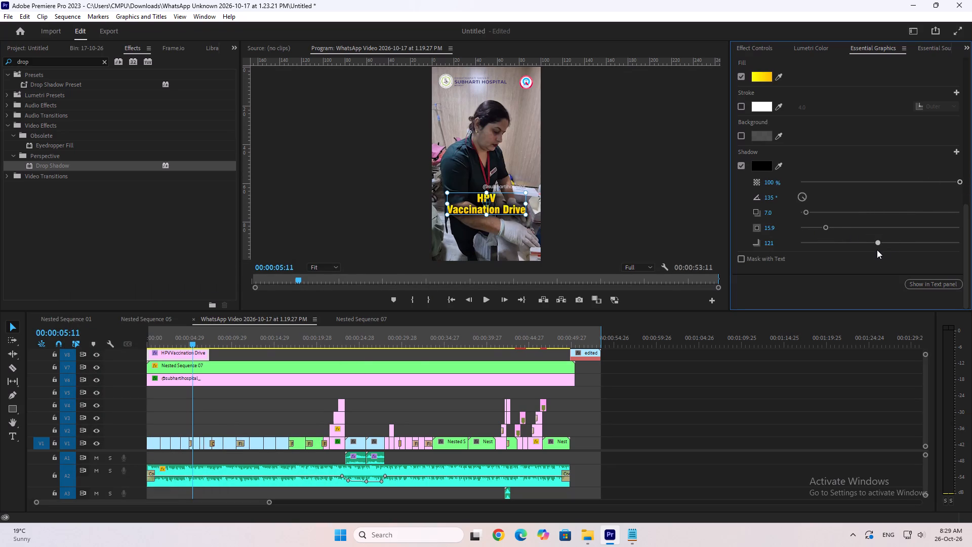
Play the opening from the start to check the restyled title over the footage.
{"action": "left_click_drag", "start_coordinate": [193, 338], "coordinate": [85, 334]}
{"action": "left_click", "coordinate": [655, 448]}
{"action": "key", "text": "space"}
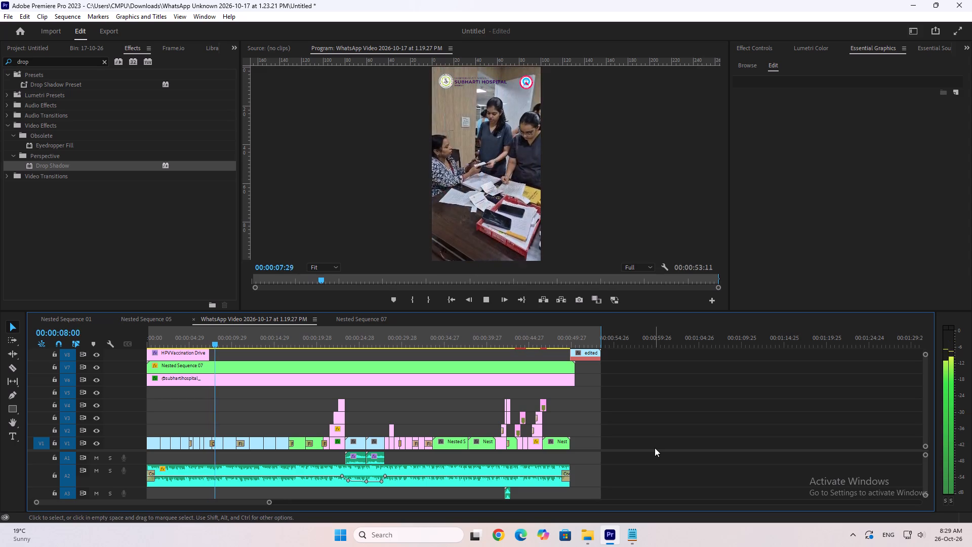
{"action": "key", "text": "space"}
{"action": "left_click_drag", "start_coordinate": [187, 342], "coordinate": [104, 338]}
{"action": "left_click", "coordinate": [167, 354]}
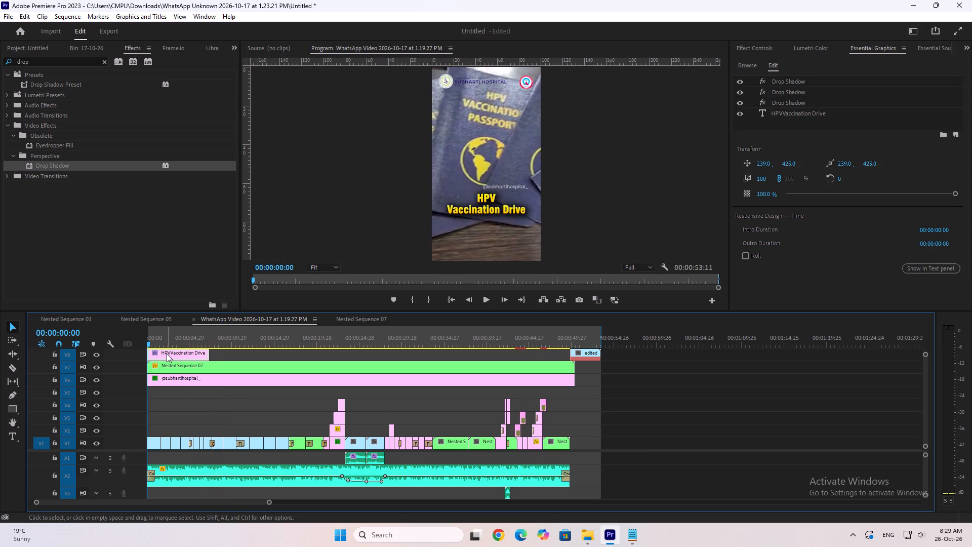
Save the project.
{"action": "left_click", "coordinate": [575, 338]}
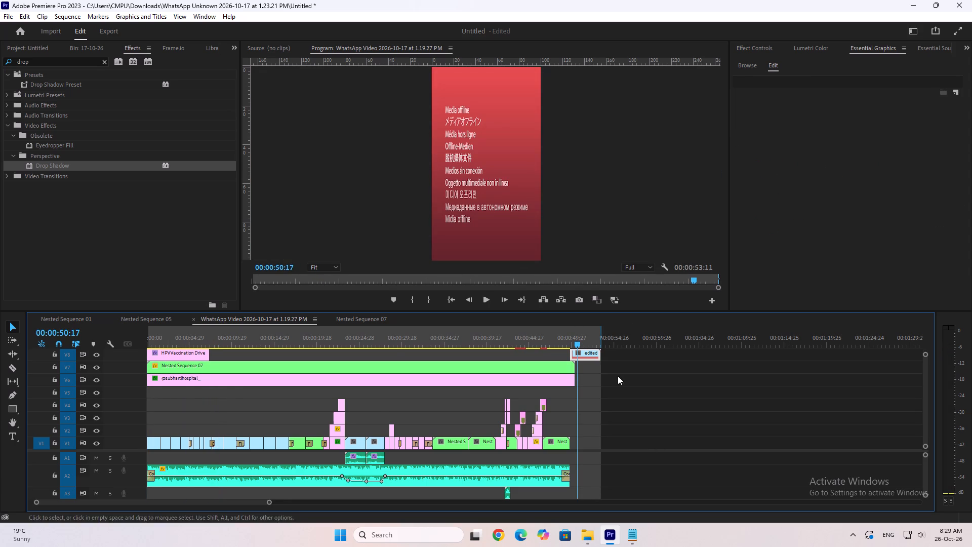
{"action": "key", "text": "ctrl+s"}
{"action": "left_click", "coordinate": [919, 0]}
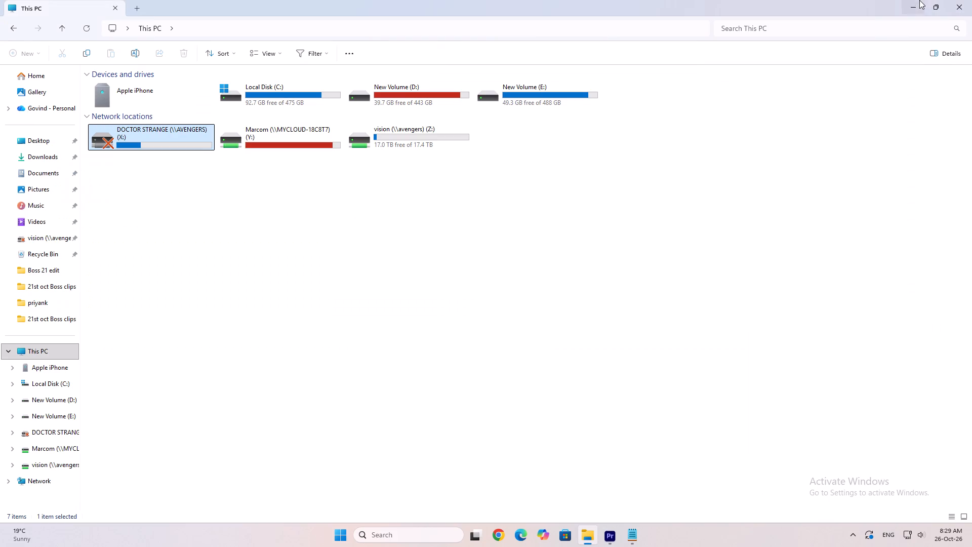
Refresh the drive list and search the Marcom (Y:) network drive for "hos", then for "logo".
{"action": "right_click", "coordinate": [131, 215]}
{"action": "left_click", "coordinate": [183, 329]}
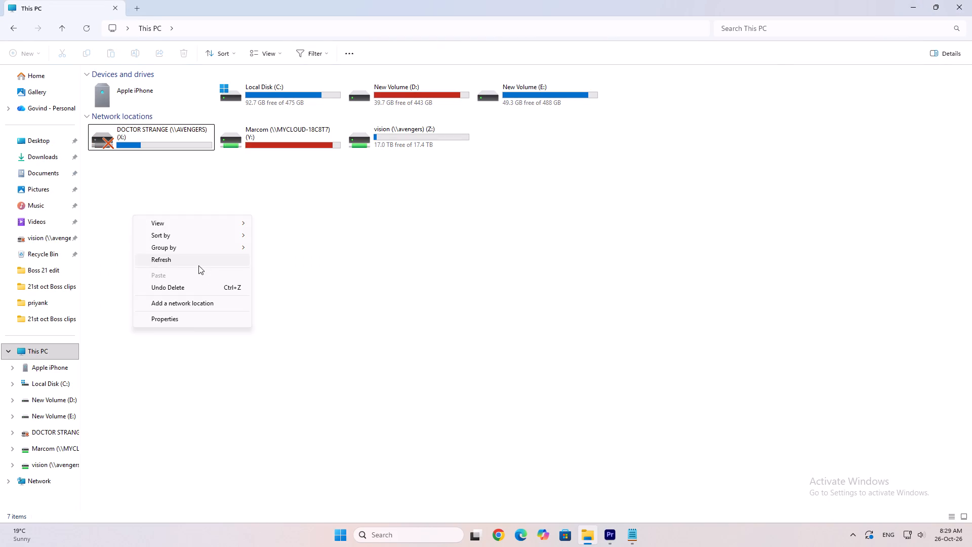
{"action": "left_click", "coordinate": [197, 261]}
{"action": "double_click", "coordinate": [265, 137]}
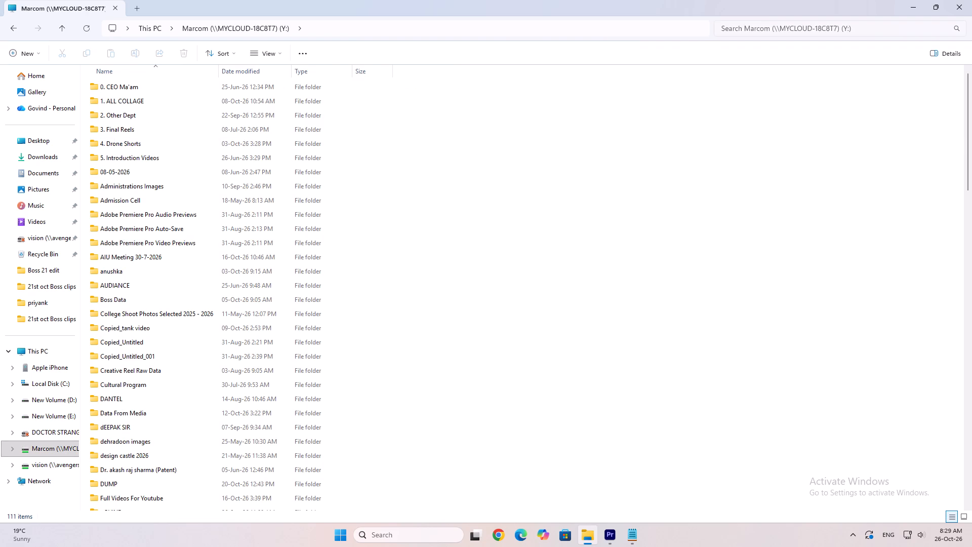
{"action": "left_click", "coordinate": [758, 23]}
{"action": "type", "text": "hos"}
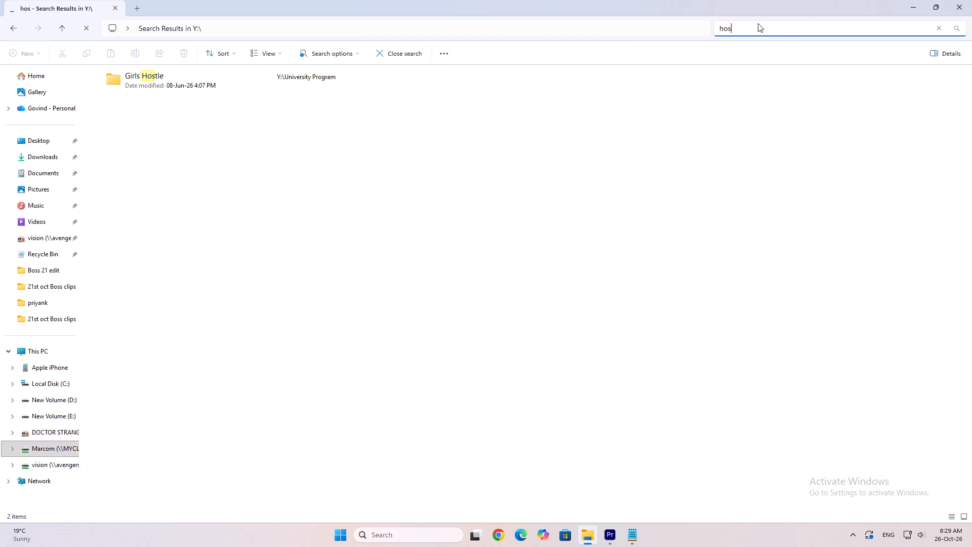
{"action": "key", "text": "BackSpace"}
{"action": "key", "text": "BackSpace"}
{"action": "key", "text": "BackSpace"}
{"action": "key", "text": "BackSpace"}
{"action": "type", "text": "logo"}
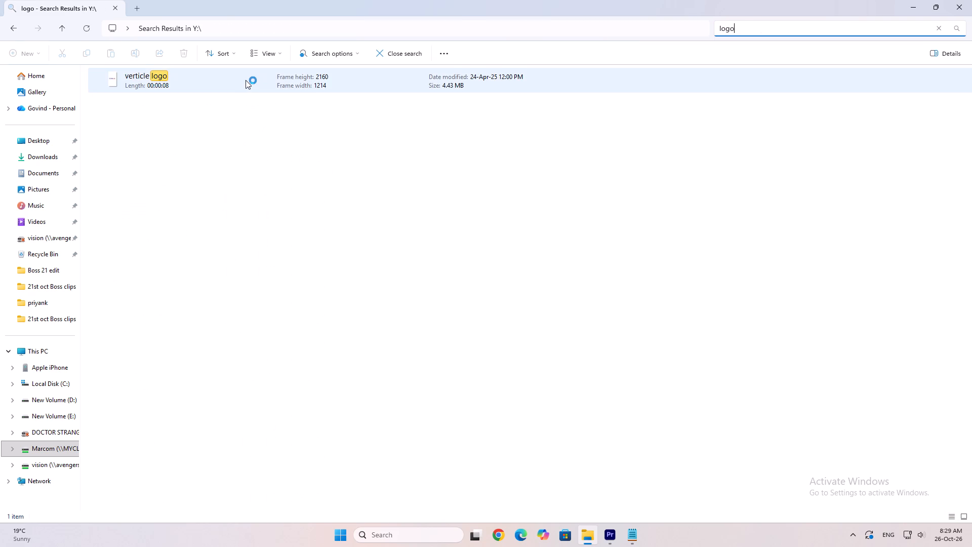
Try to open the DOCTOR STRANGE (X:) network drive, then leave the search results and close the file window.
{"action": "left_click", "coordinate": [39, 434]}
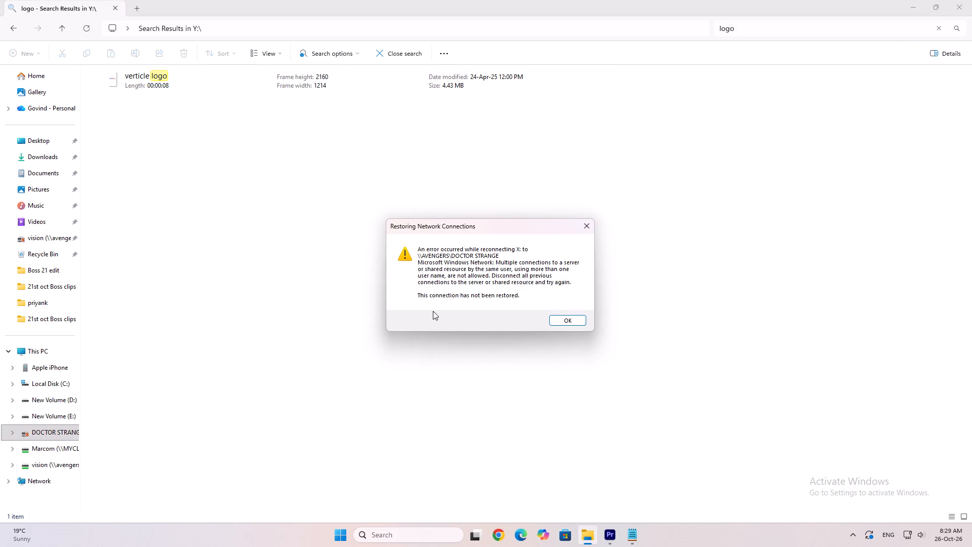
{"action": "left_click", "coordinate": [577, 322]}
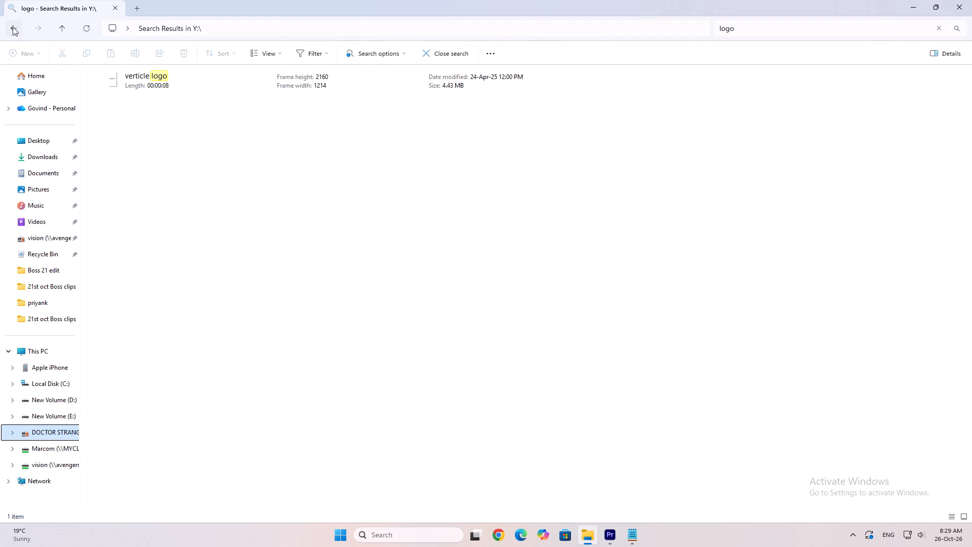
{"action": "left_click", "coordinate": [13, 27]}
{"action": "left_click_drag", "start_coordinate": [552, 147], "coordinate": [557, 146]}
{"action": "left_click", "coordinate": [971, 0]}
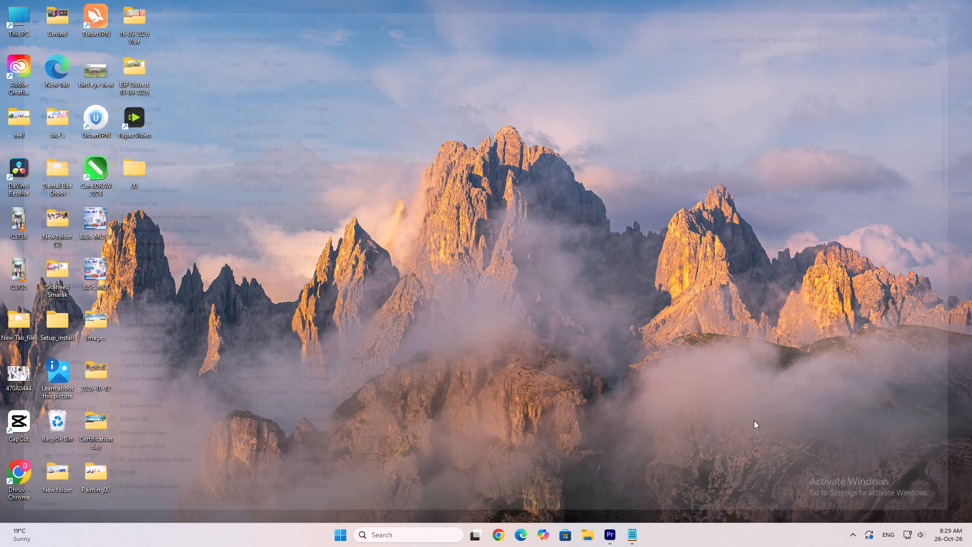
Switch to Premiere Pro, play part of the sequence's second half to check it, and return the playhead to the start.
{"action": "left_click", "coordinate": [610, 532]}
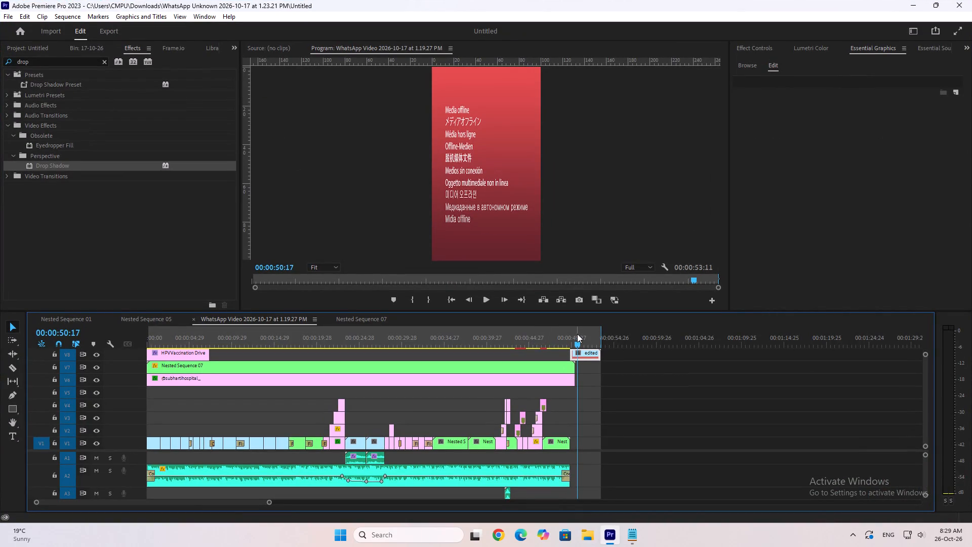
{"action": "left_click_drag", "start_coordinate": [577, 334], "coordinate": [485, 323]}
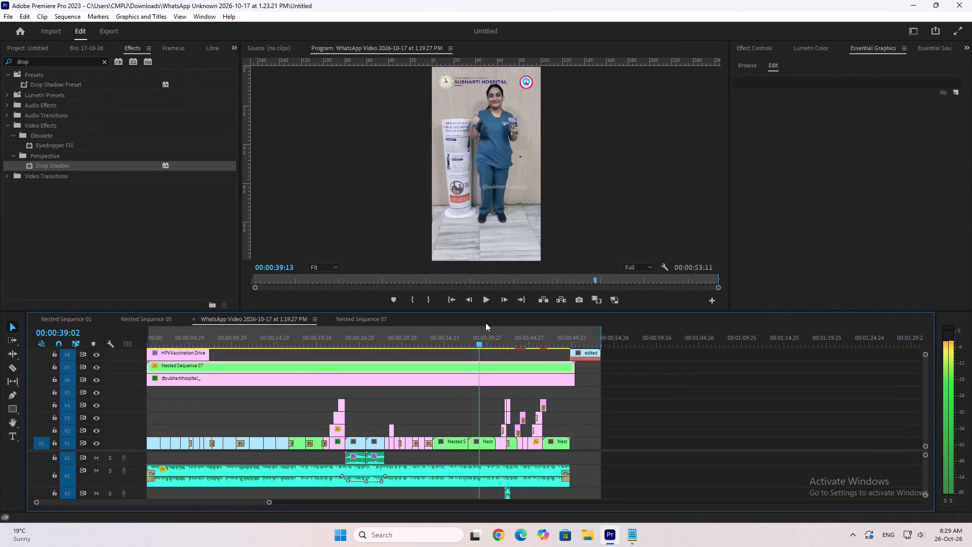
{"action": "left_click_drag", "start_coordinate": [485, 323], "coordinate": [500, 324]}
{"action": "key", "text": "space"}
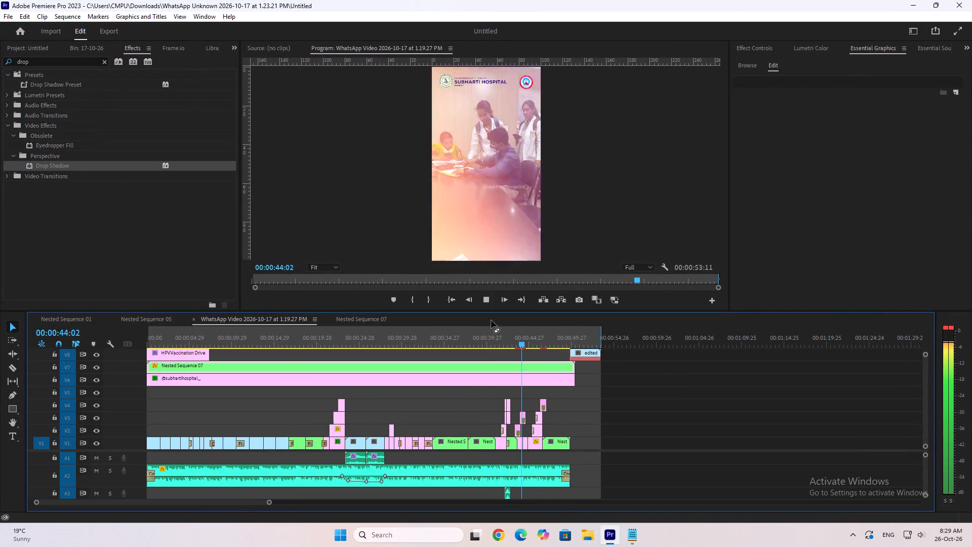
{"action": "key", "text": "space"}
{"action": "key", "text": "Home"}
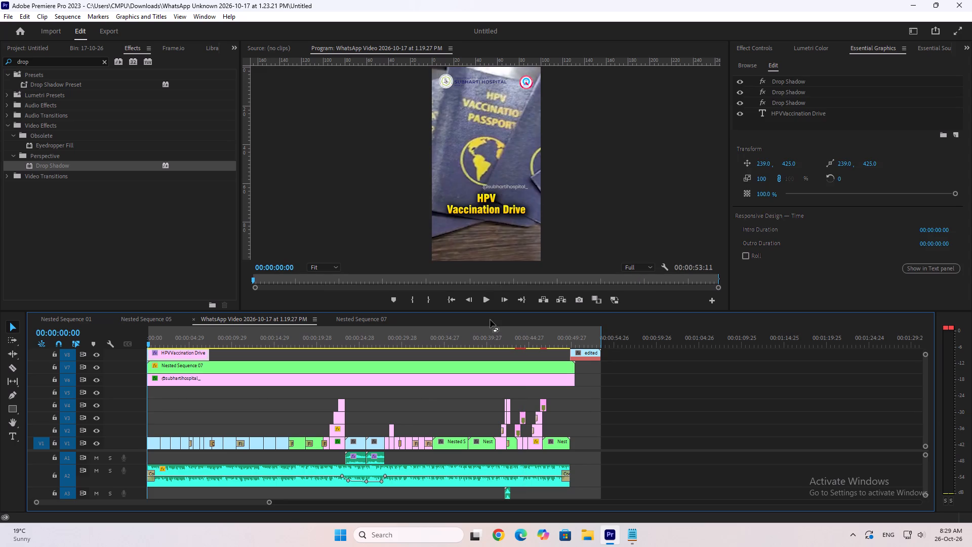
Select the opening title clip and open the Premiere Composer extension.
{"action": "scroll", "coordinate": [176, 400], "scroll_direction": "up", "scroll_amount": 5, "text": "alt"}
{"action": "scroll", "coordinate": [198, 395], "scroll_direction": "up", "scroll_amount": 17, "text": "alt"}
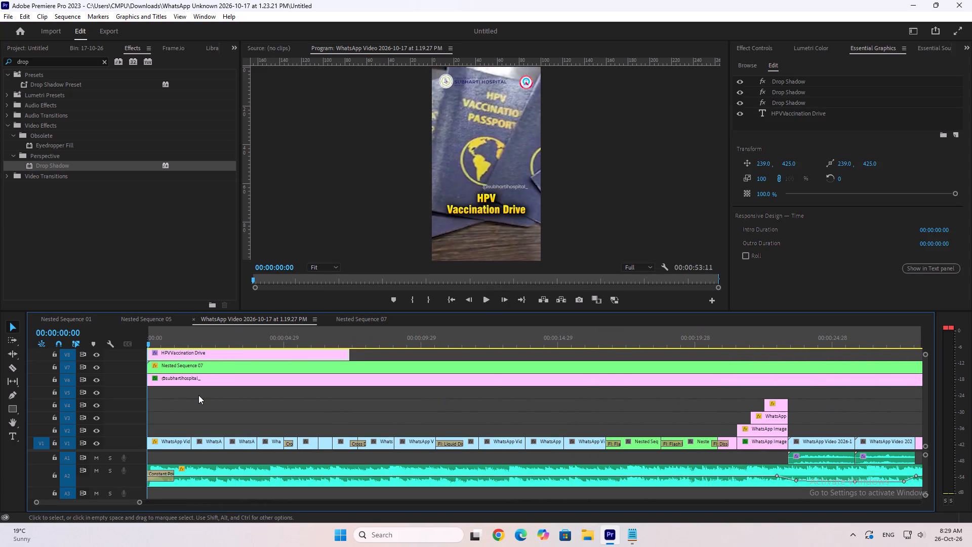
{"action": "scroll", "coordinate": [198, 395], "scroll_direction": "up", "scroll_amount": 8, "text": "alt"}
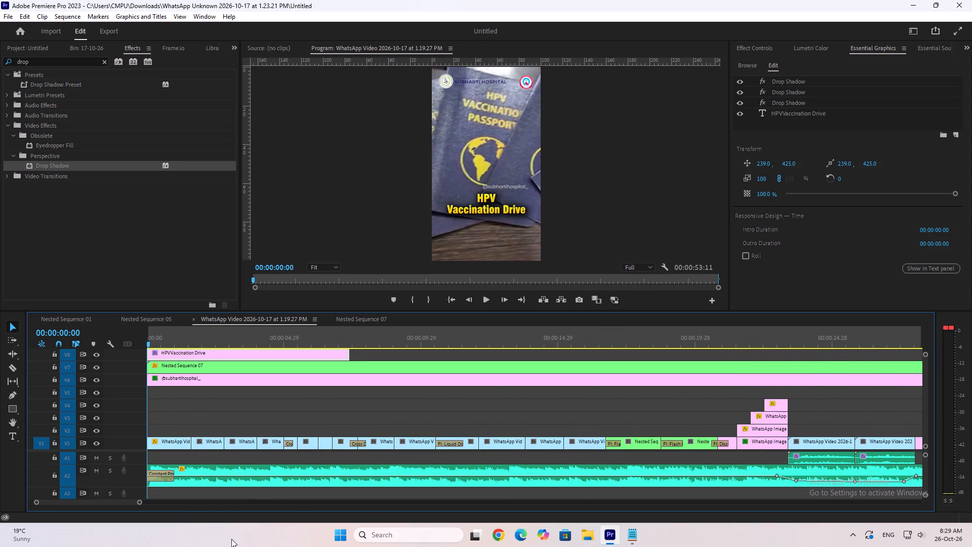
{"action": "left_click", "coordinate": [203, 349]}
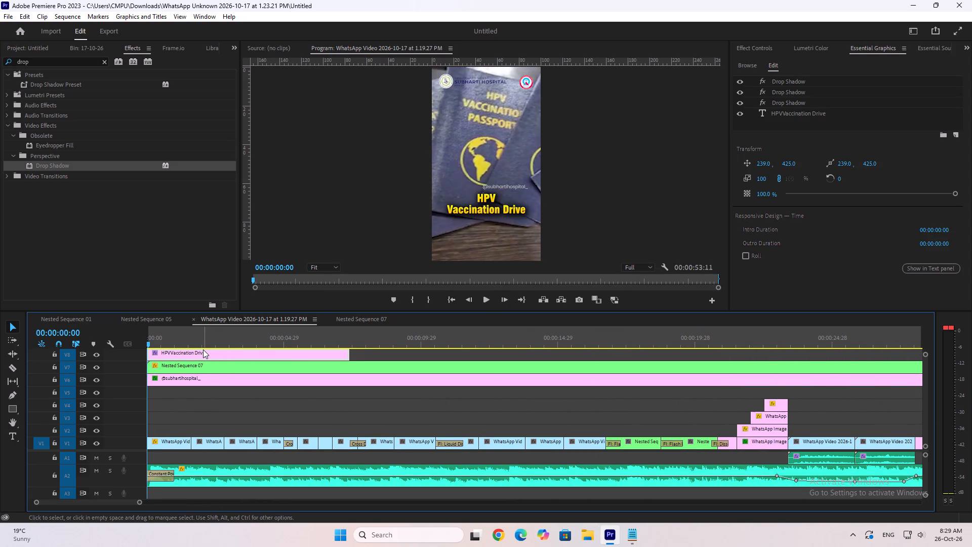
{"action": "left_click", "coordinate": [210, 16]}
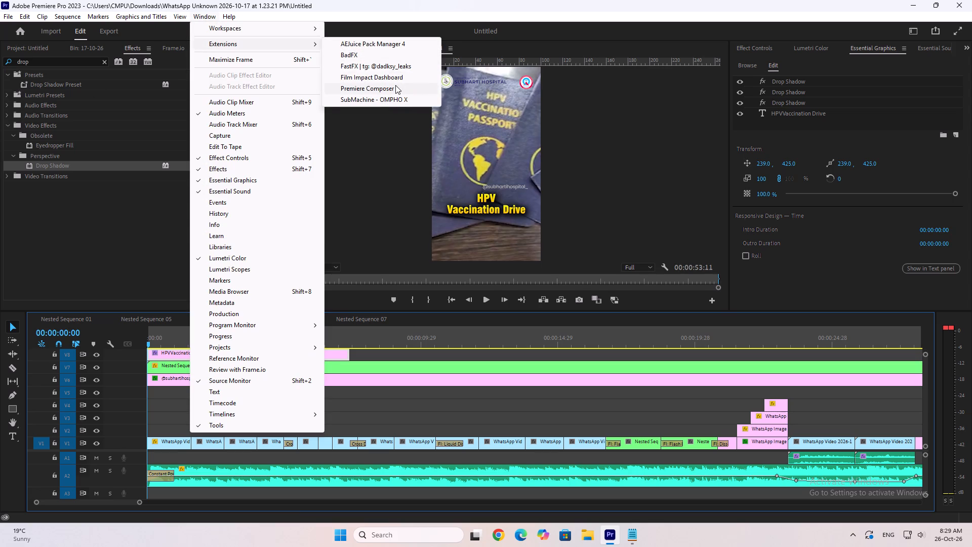
{"action": "left_click", "coordinate": [395, 85]}
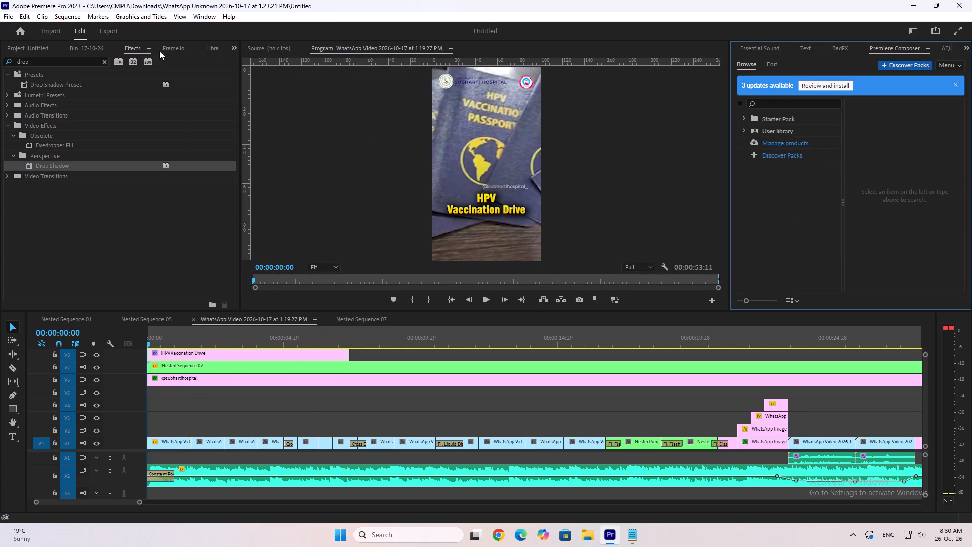
Replace the effects search with "fl" to find flip, flash and flare effects.
{"action": "left_click", "coordinate": [107, 62]}
{"action": "left_click", "coordinate": [98, 63]}
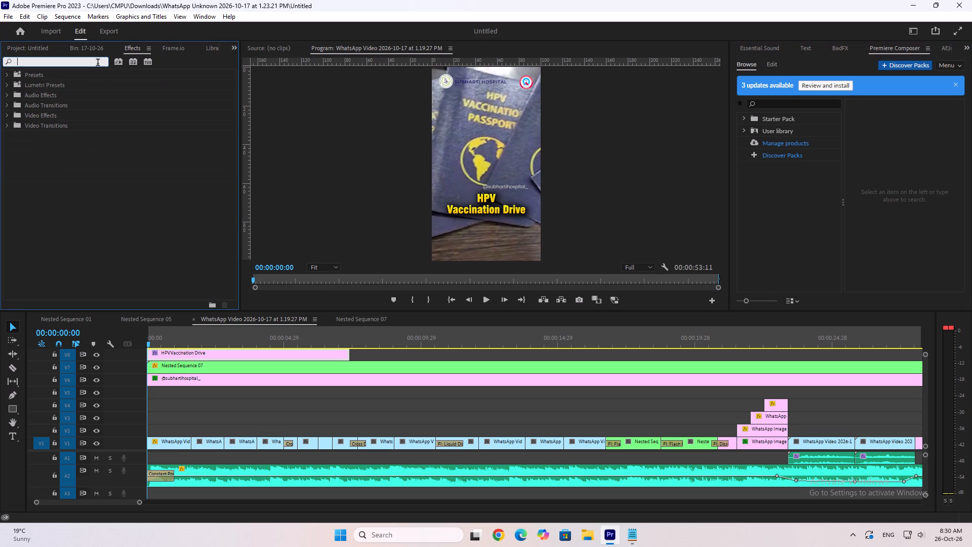
{"action": "type", "text": "fl"}
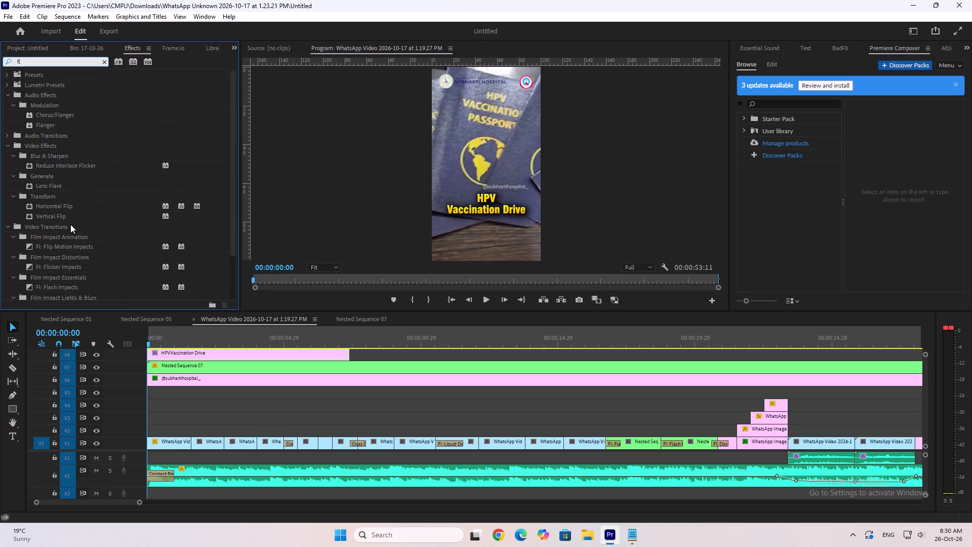
{"action": "scroll", "coordinate": [57, 258], "scroll_direction": "down", "scroll_amount": 7}
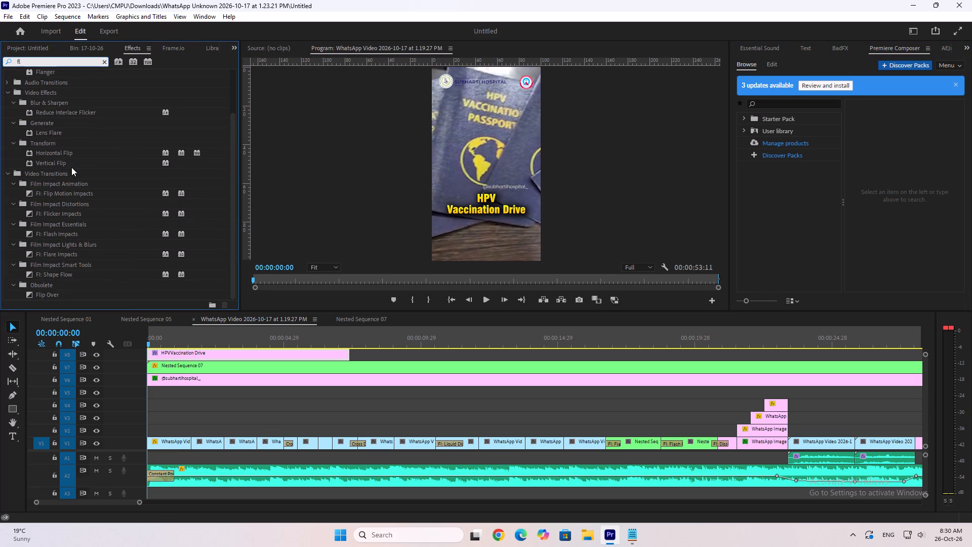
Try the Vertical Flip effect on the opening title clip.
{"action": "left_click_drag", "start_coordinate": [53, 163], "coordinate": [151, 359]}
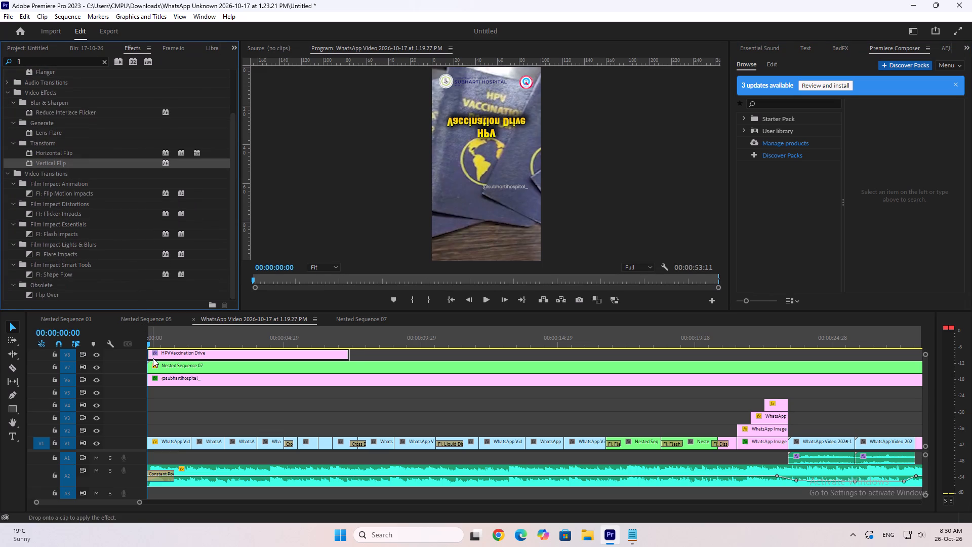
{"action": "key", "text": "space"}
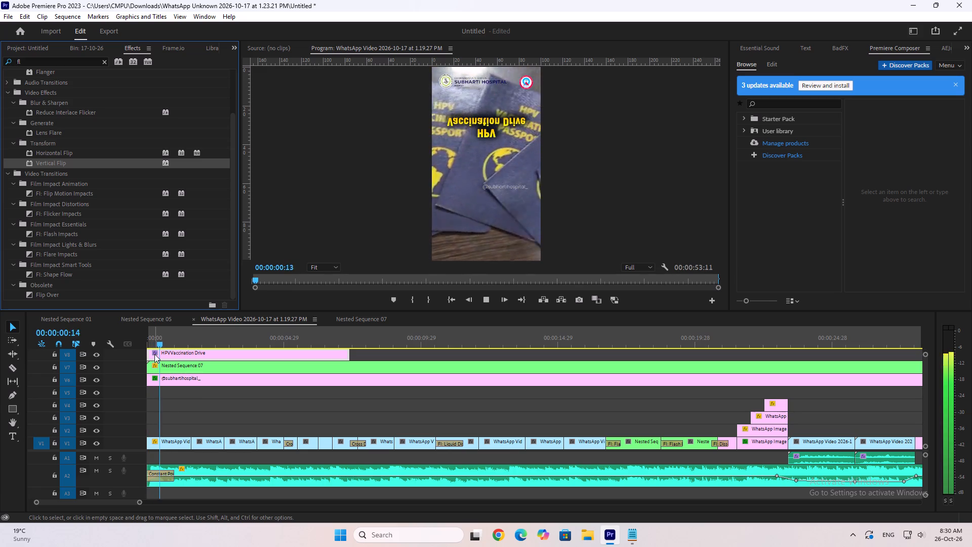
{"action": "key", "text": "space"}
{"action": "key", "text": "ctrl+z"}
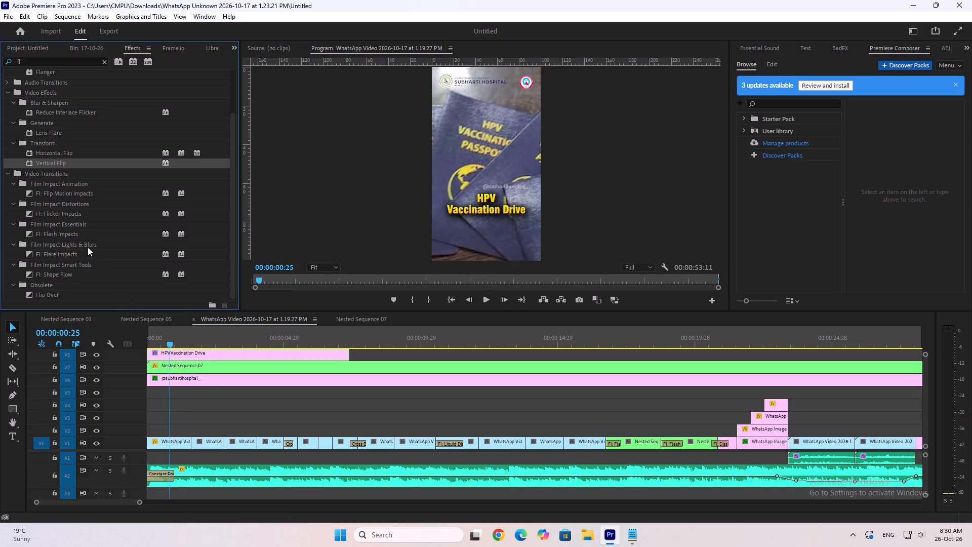
Apply the FI: Flash Impacts transition to the start of the opening title clip and play it from the beginning.
{"action": "left_click_drag", "start_coordinate": [62, 235], "coordinate": [122, 324]}
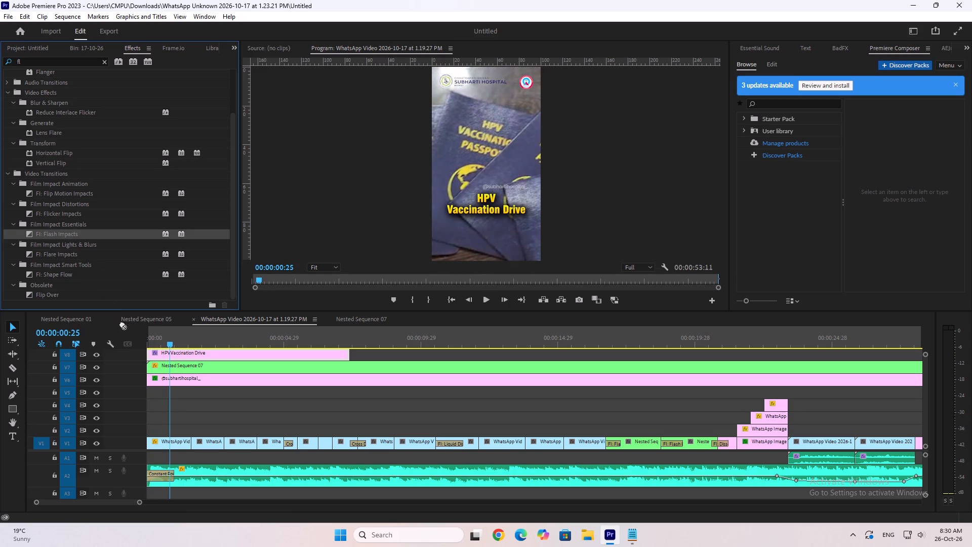
{"action": "left_click_drag", "start_coordinate": [122, 324], "coordinate": [149, 358]}
{"action": "left_click_drag", "start_coordinate": [157, 343], "coordinate": [124, 347]}
{"action": "key", "text": "space"}
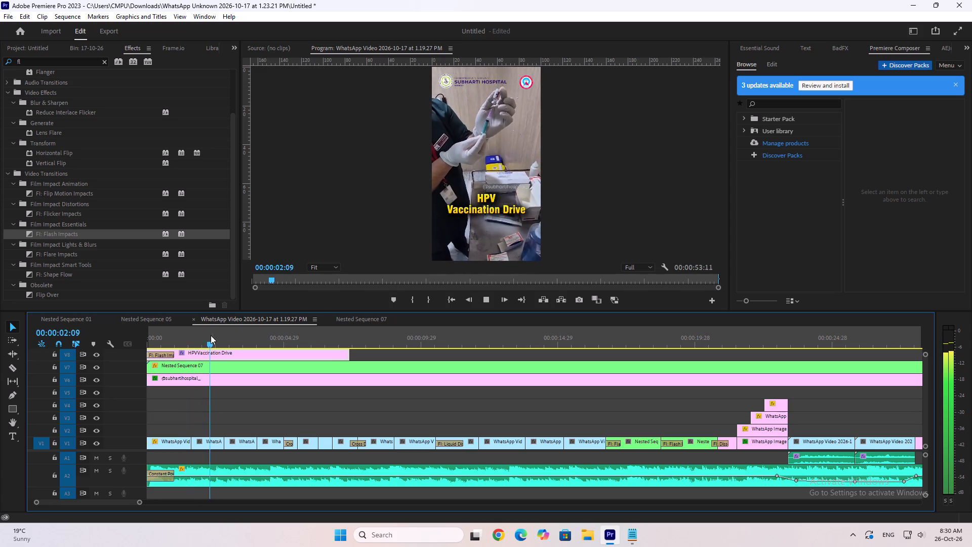
Extend the end of the opening title clip to just past 00:00:08:17.
{"action": "left_click_drag", "start_coordinate": [217, 334], "coordinate": [339, 336]}
{"action": "left_click_drag", "start_coordinate": [350, 355], "coordinate": [387, 357]}
{"action": "key", "text": "space"}
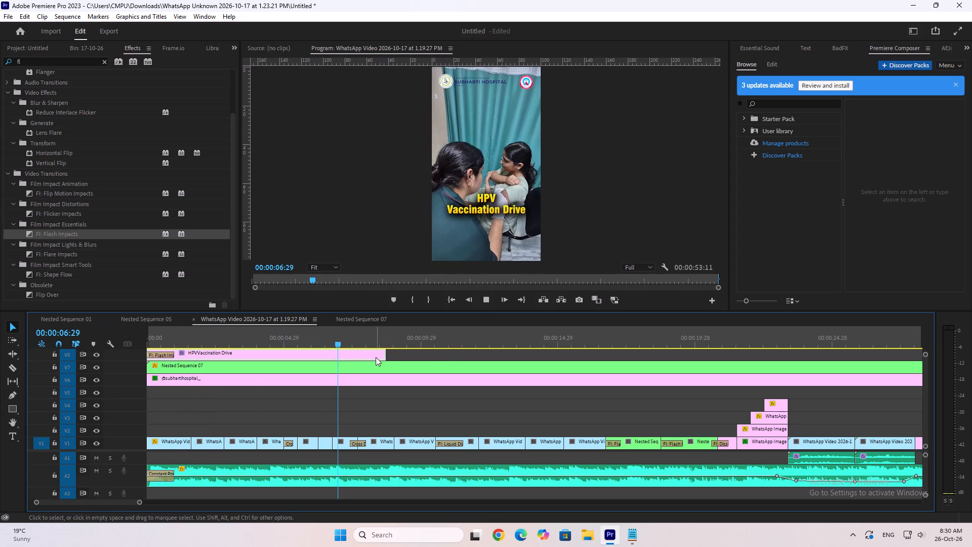
{"action": "key", "text": "space"}
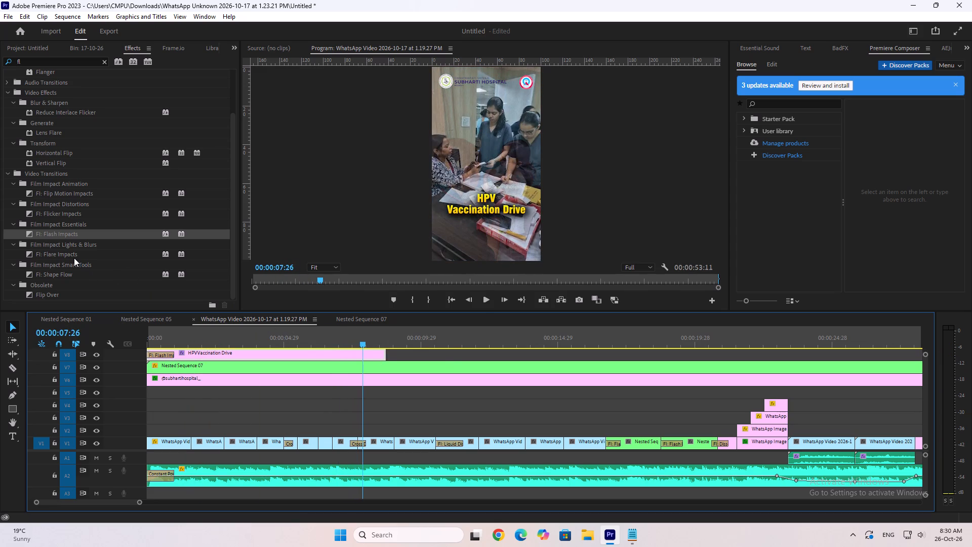
Apply the FI: Flare Impacts transition to the end of the opening title clip.
{"action": "left_click_drag", "start_coordinate": [75, 254], "coordinate": [382, 355]}
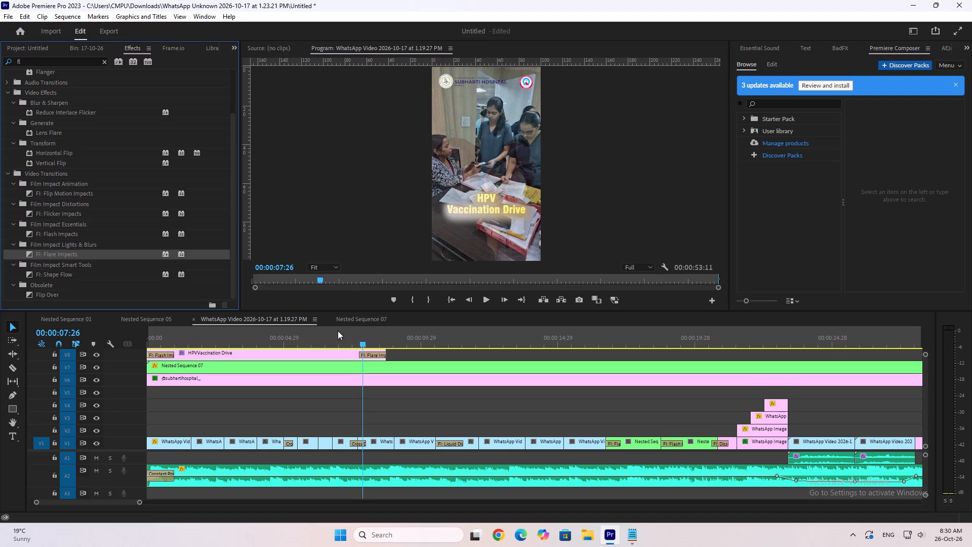
Replay the title's ending several times and the sequence opening to examine the new title transitions.
{"action": "left_click", "coordinate": [350, 334]}
{"action": "key", "text": "space"}
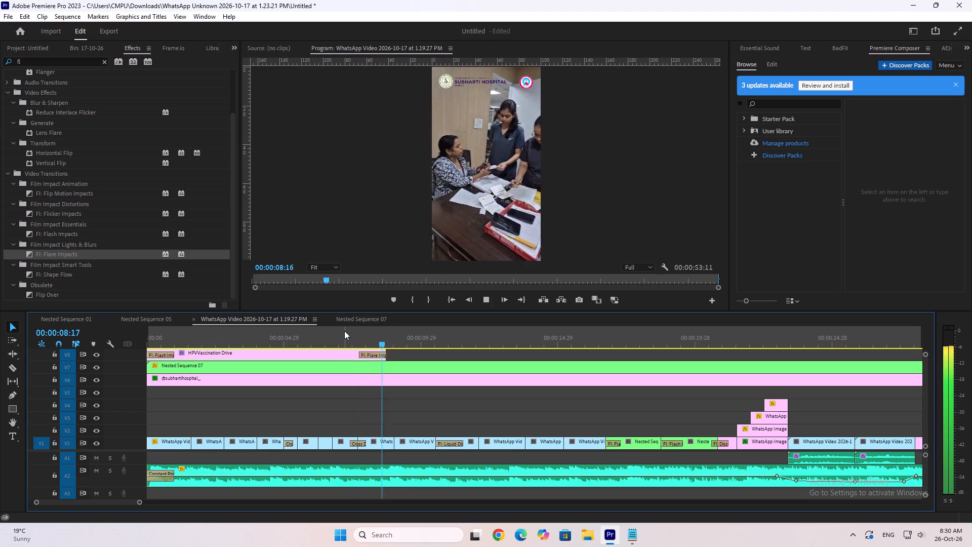
{"action": "left_click", "coordinate": [344, 331]}
{"action": "key", "text": "space"}
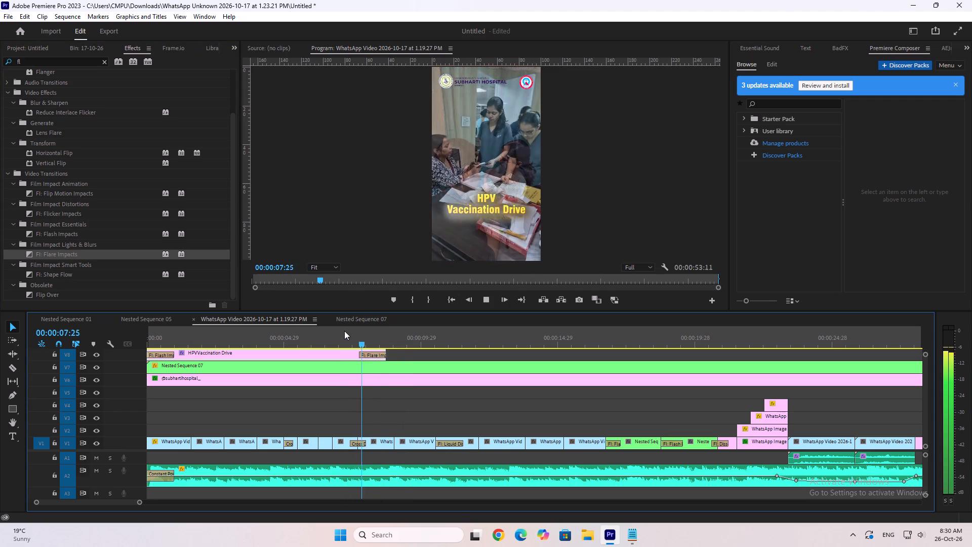
{"action": "key", "text": "space"}
{"action": "left_click", "coordinate": [344, 331]}
{"action": "key", "text": "space"}
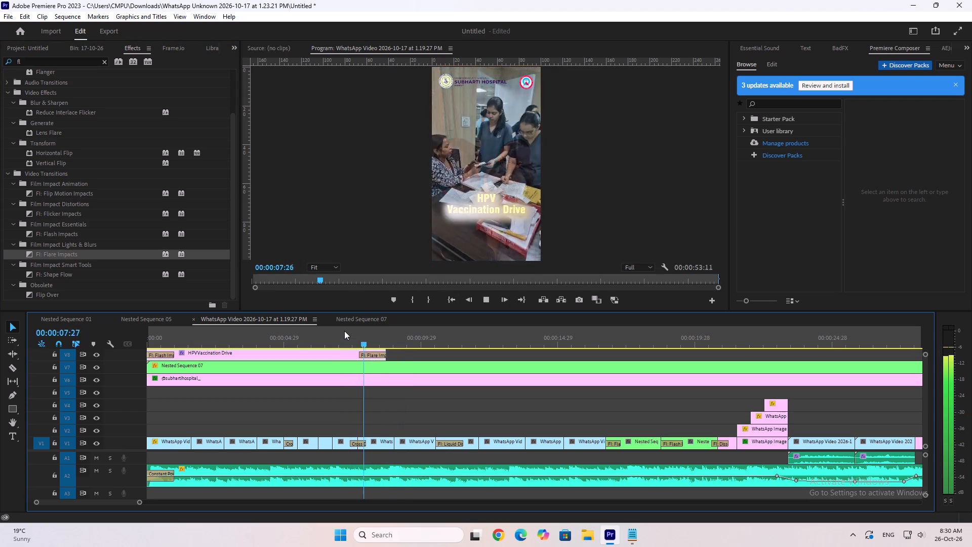
{"action": "key", "text": "space"}
{"action": "left_click", "coordinate": [350, 331]}
{"action": "key", "text": "space"}
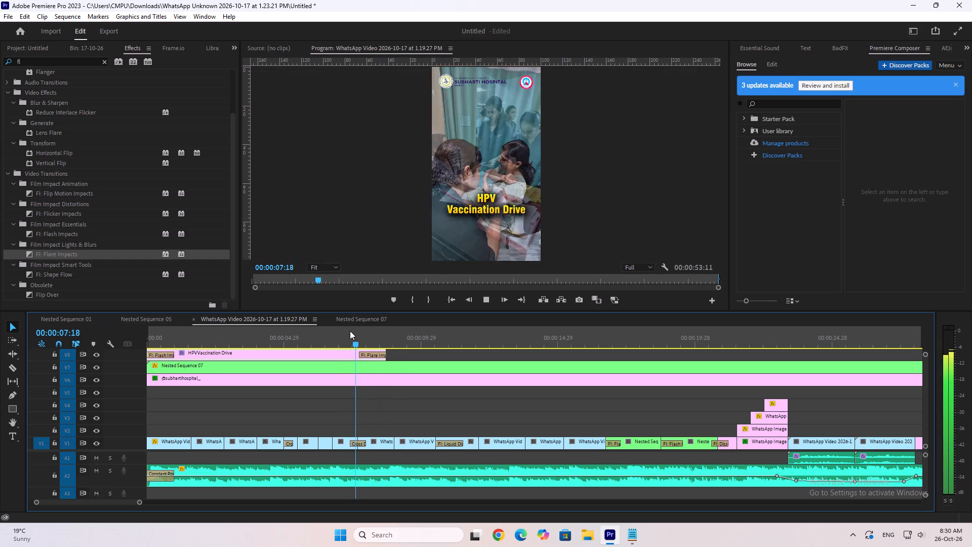
{"action": "left_click", "coordinate": [350, 331]}
{"action": "key", "text": "Home"}
{"action": "key", "text": "space"}
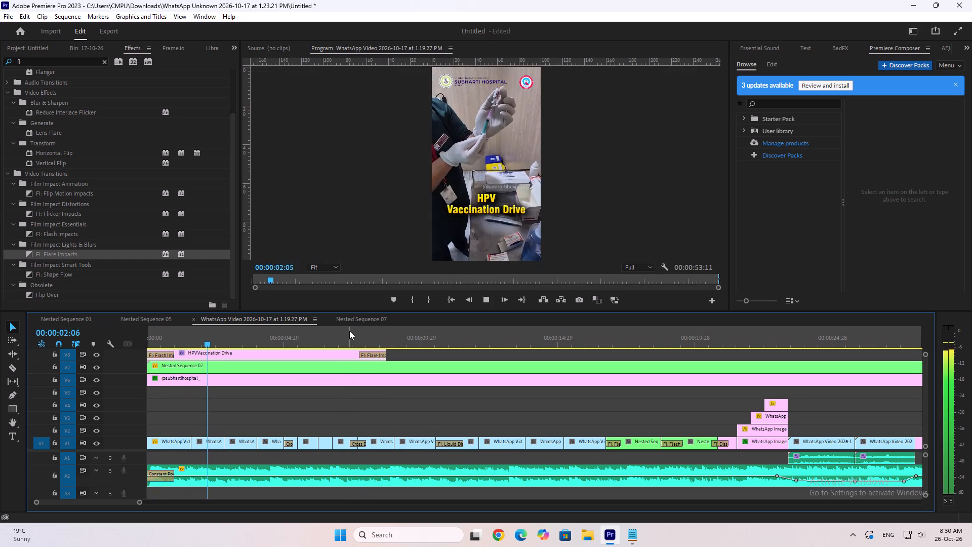
{"action": "scroll", "coordinate": [368, 434], "scroll_direction": "down", "scroll_amount": 10, "text": "alt"}
{"action": "scroll", "coordinate": [305, 372], "scroll_direction": "down", "scroll_amount": 5, "text": "alt"}
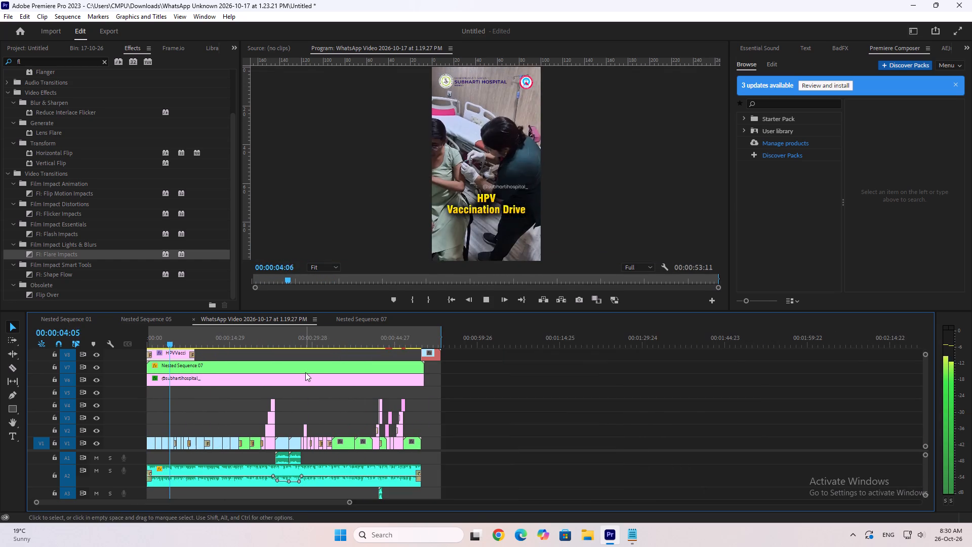
{"action": "key", "text": "space"}
Save the project with the new title transitions.
{"action": "key", "text": "ctrl+s"}
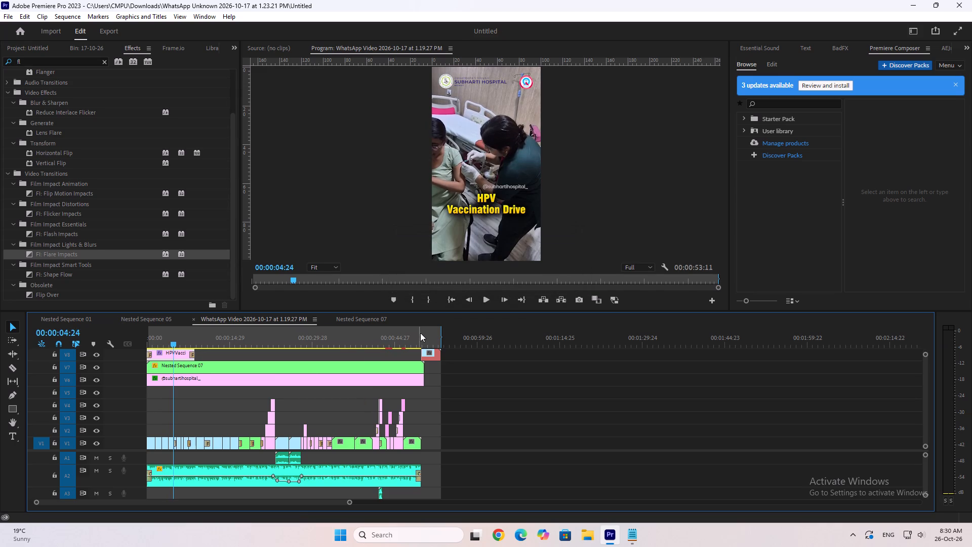
Look through the project's media and the 17-10-26 bin for a usable source for the offline closing clip.
{"action": "left_click", "coordinate": [424, 334]}
{"action": "scroll", "coordinate": [426, 334], "scroll_direction": "up", "scroll_amount": 20, "text": "alt"}
{"action": "scroll", "coordinate": [426, 334], "scroll_direction": "up", "scroll_amount": 6, "text": "alt"}
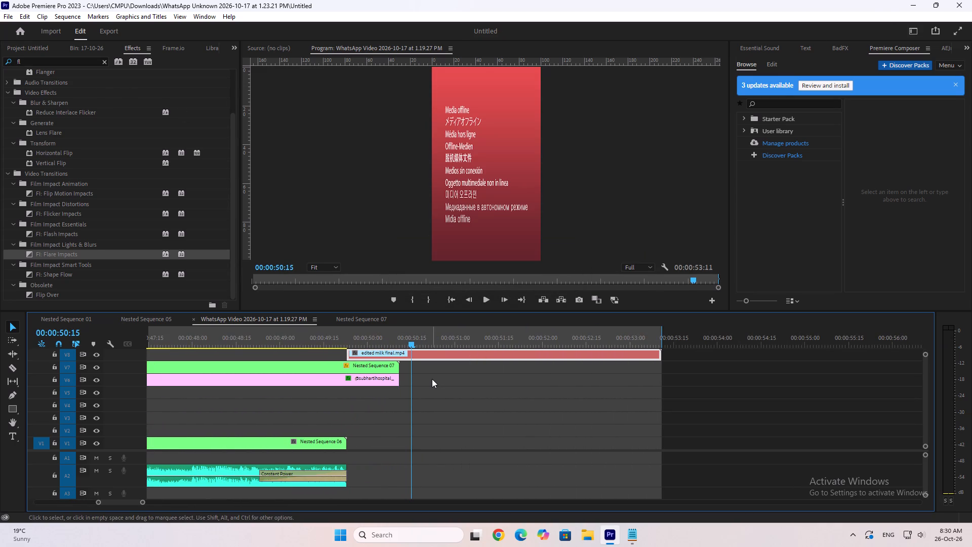
{"action": "left_click", "coordinate": [45, 49]}
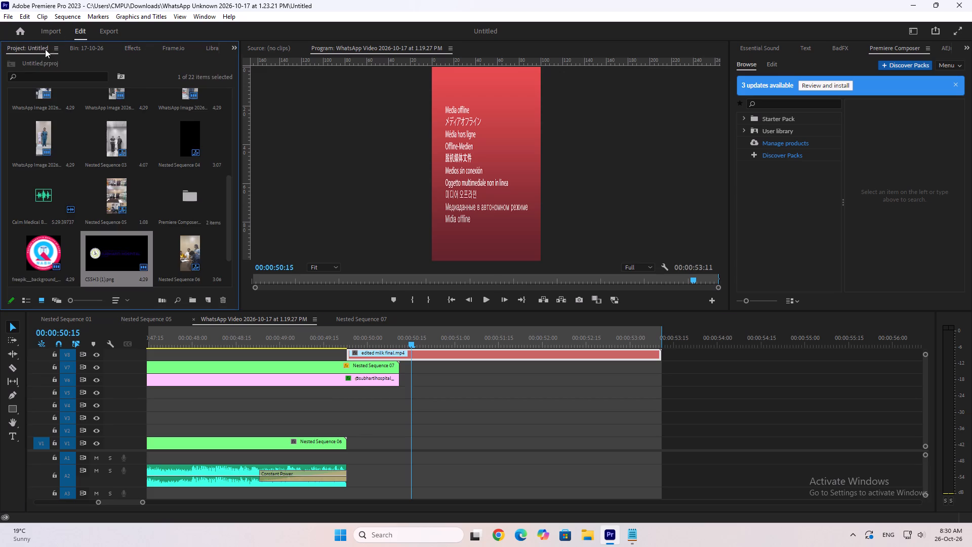
{"action": "scroll", "coordinate": [110, 218], "scroll_direction": "down", "scroll_amount": 3}
{"action": "left_click", "coordinate": [136, 257]}
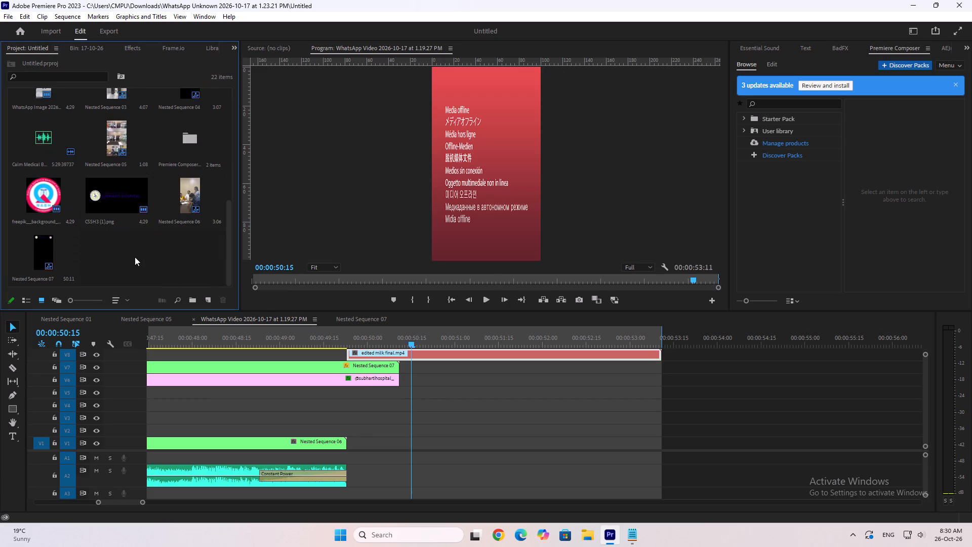
{"action": "scroll", "coordinate": [139, 247], "scroll_direction": "up", "scroll_amount": 5}
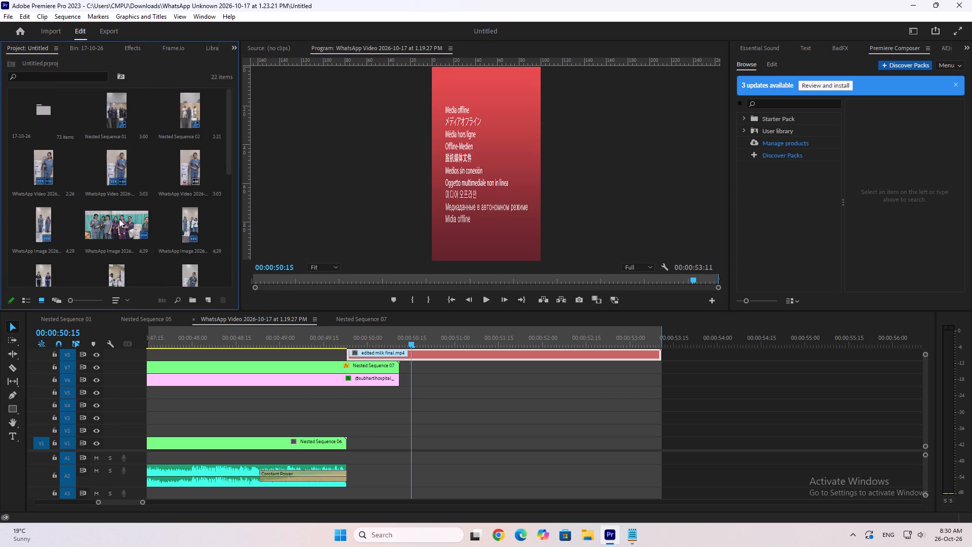
{"action": "scroll", "coordinate": [117, 193], "scroll_direction": "up", "scroll_amount": 4}
{"action": "double_click", "coordinate": [35, 112]}
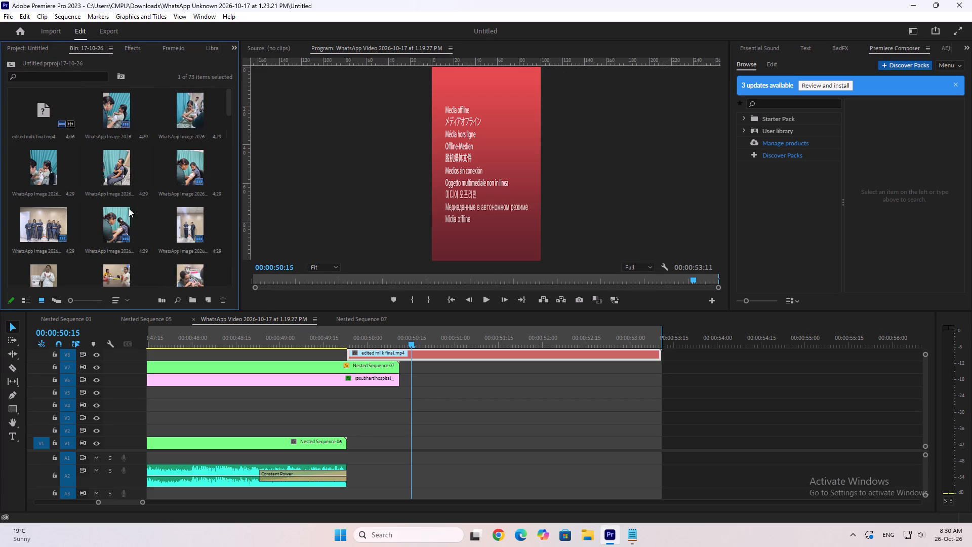
{"action": "scroll", "coordinate": [133, 216], "scroll_direction": "down", "scroll_amount": 7}
{"action": "scroll", "coordinate": [134, 218], "scroll_direction": "down", "scroll_amount": 19}
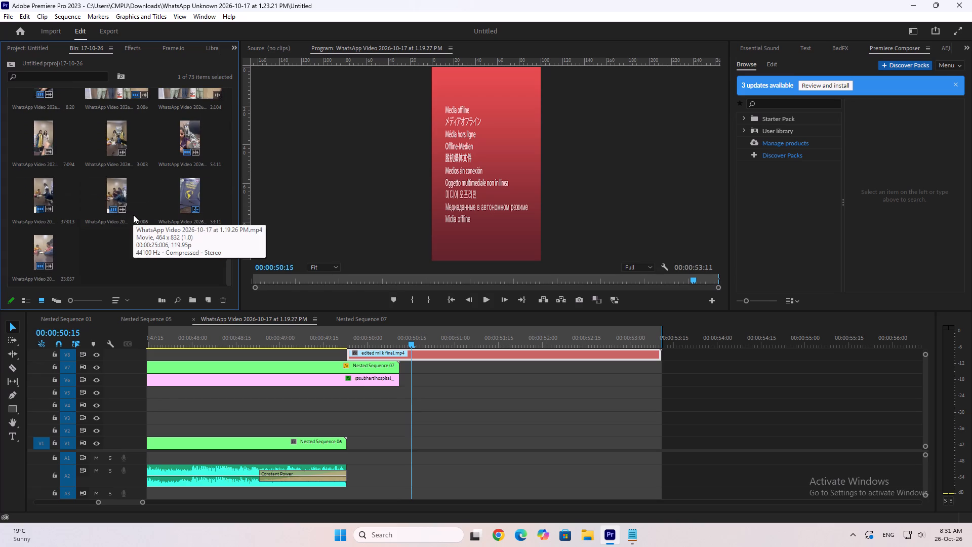
{"action": "left_click", "coordinate": [132, 247]}
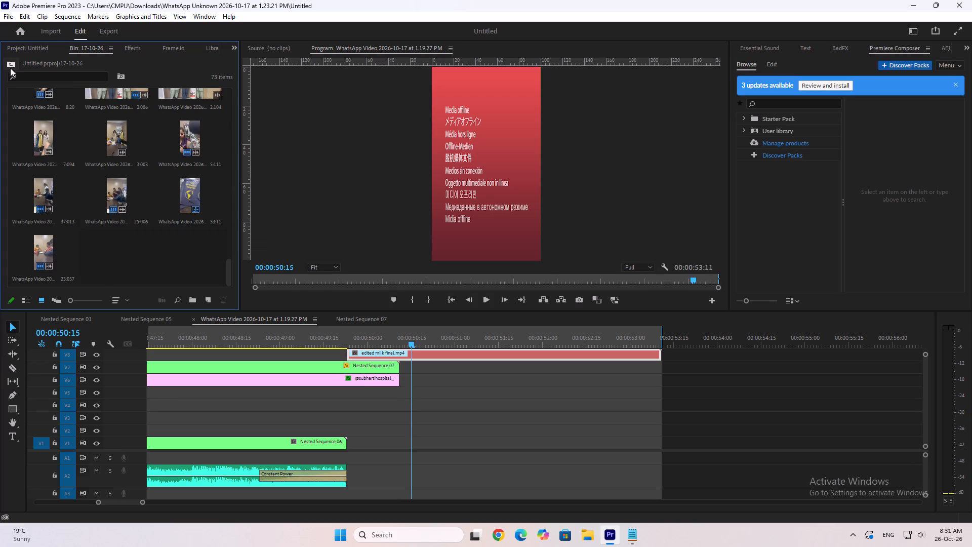
{"action": "left_click", "coordinate": [10, 68]}
{"action": "left_click", "coordinate": [423, 387]}
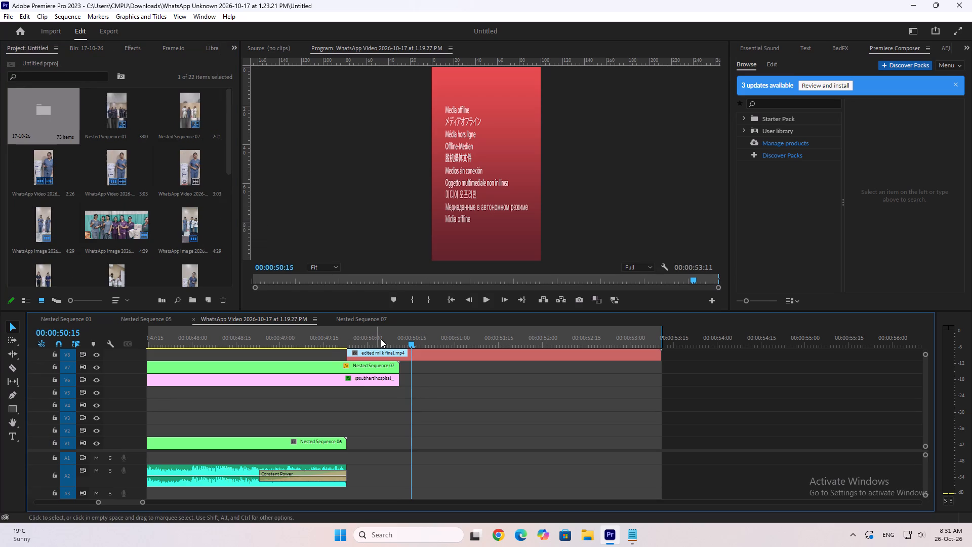
Save the project.
{"action": "key", "text": "ctrl+s"}
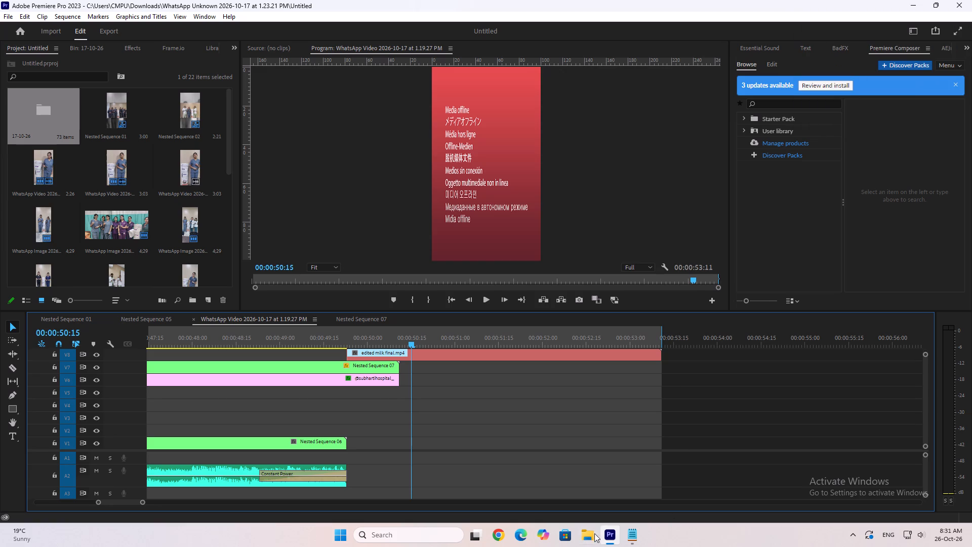
Switch to File Explorer and look through the project's WhatsApp Unknown 2026-10-17 folder in Downloads for the offline closing clip.
{"action": "left_click", "coordinate": [910, 0]}
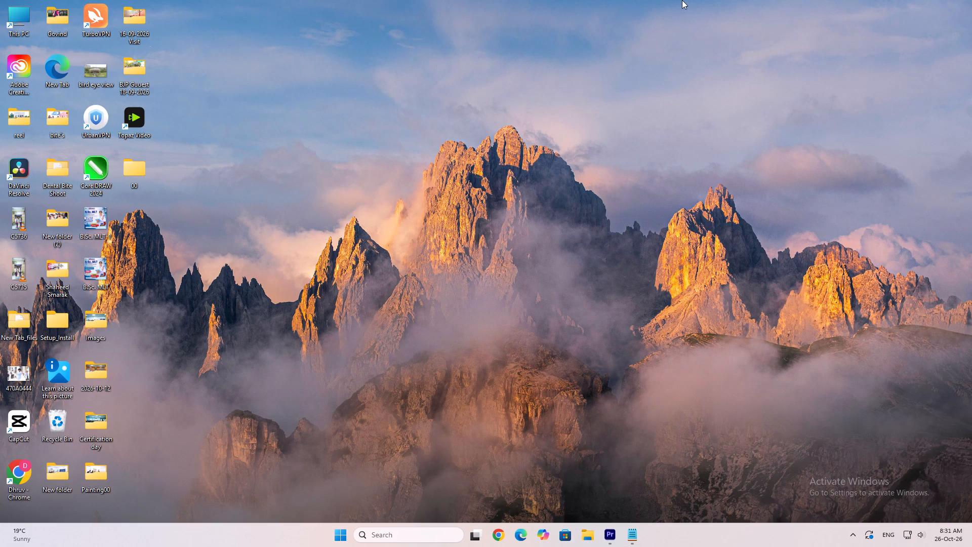
{"action": "double_click", "coordinate": [19, 14]}
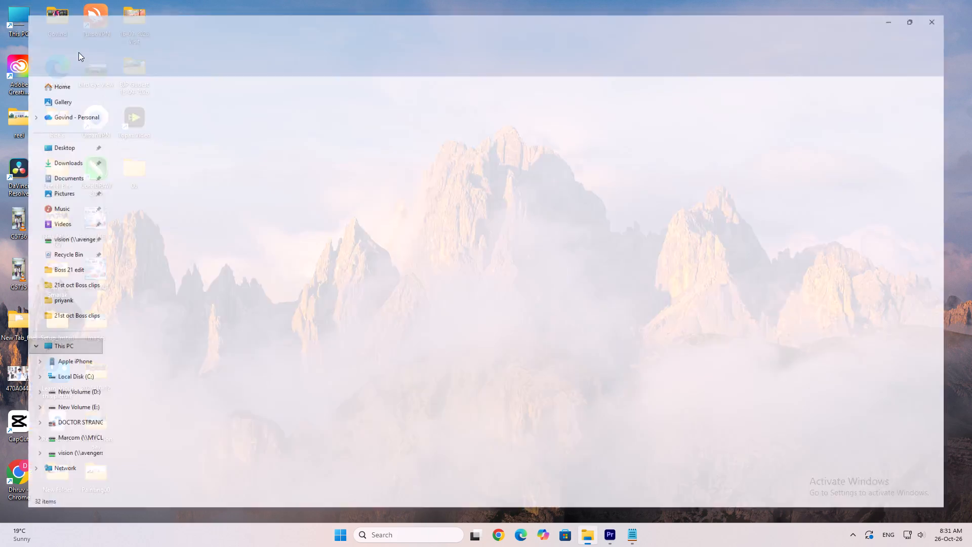
{"action": "left_click", "coordinate": [53, 160]}
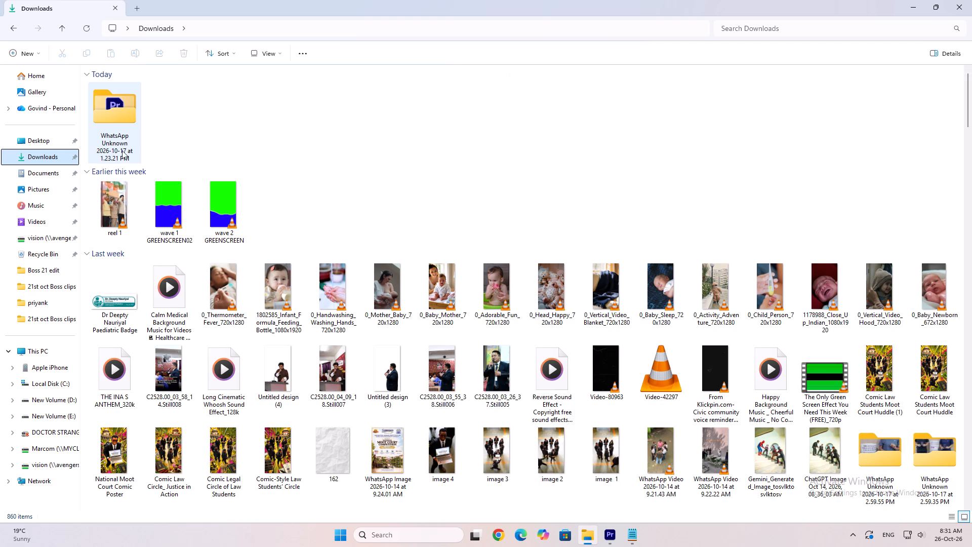
{"action": "double_click", "coordinate": [128, 119]}
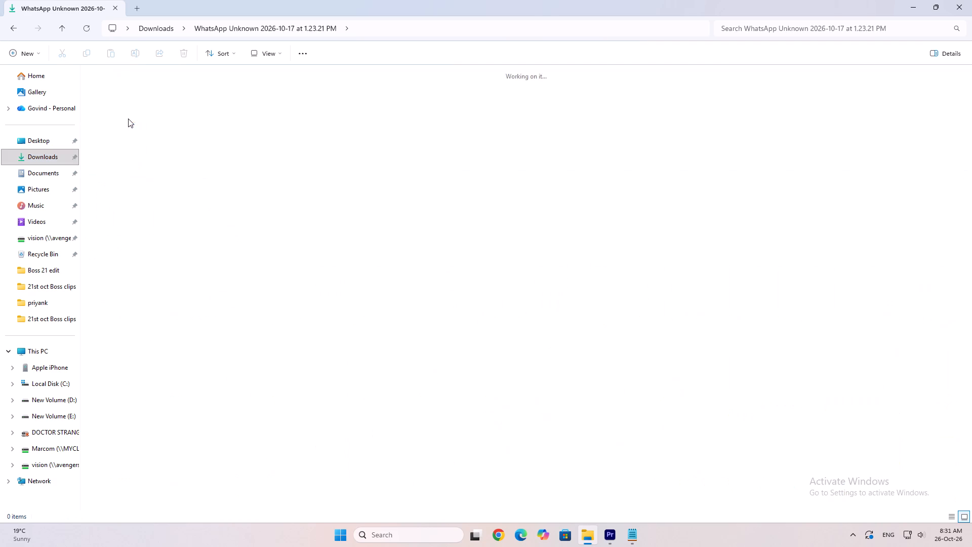
{"action": "scroll", "coordinate": [369, 293], "scroll_direction": "down", "scroll_amount": 4}
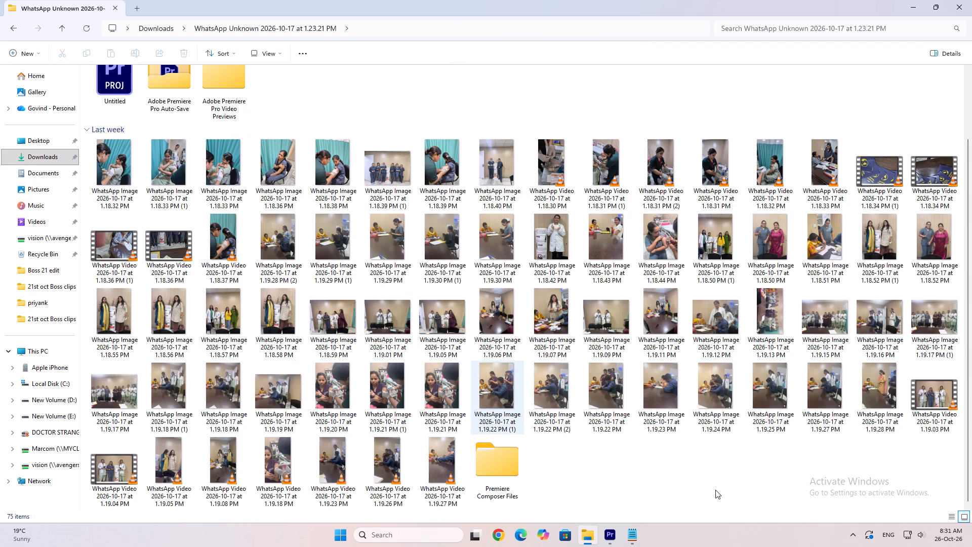
Look through the university folder on New Volume (D:), including its New folder, for the offline closing clip's source.
{"action": "left_click", "coordinate": [27, 351]}
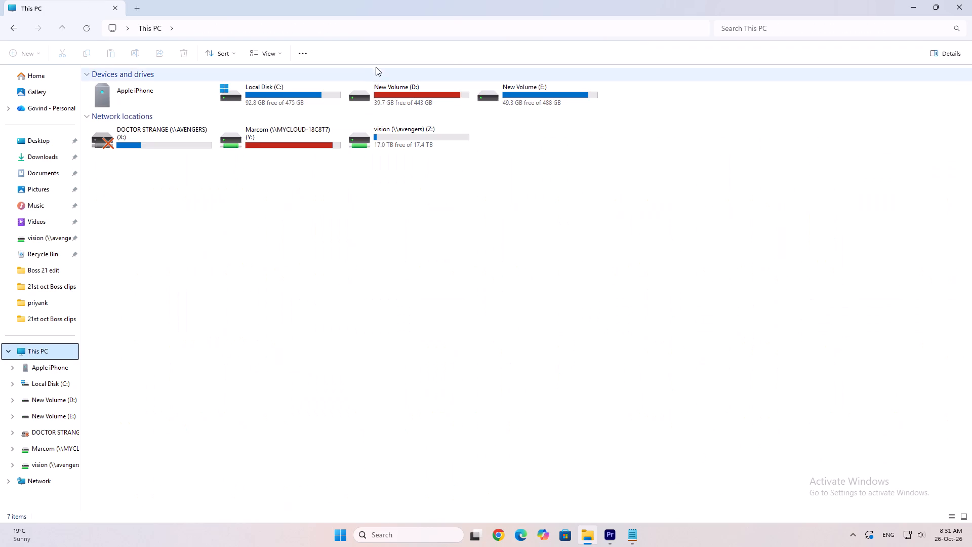
{"action": "double_click", "coordinate": [406, 88]}
{"action": "left_click", "coordinate": [507, 256]}
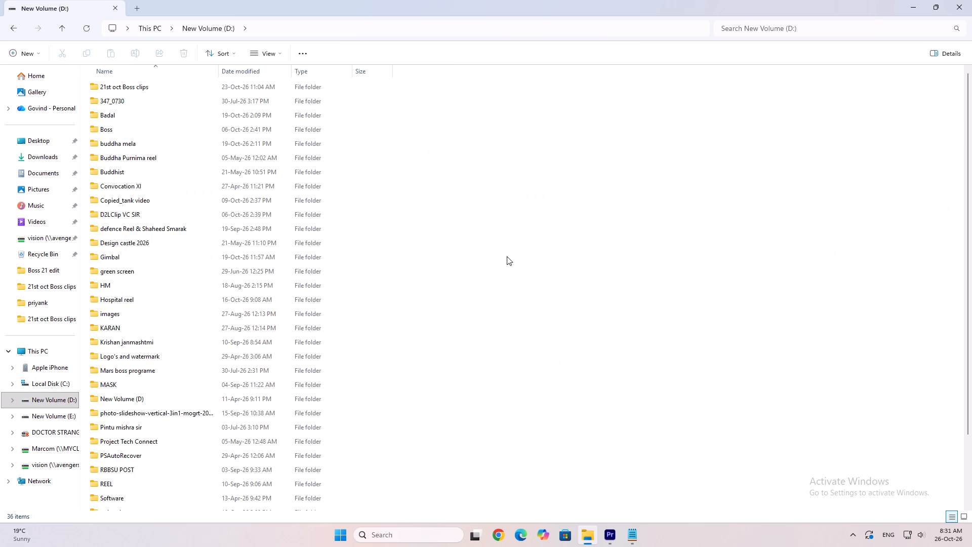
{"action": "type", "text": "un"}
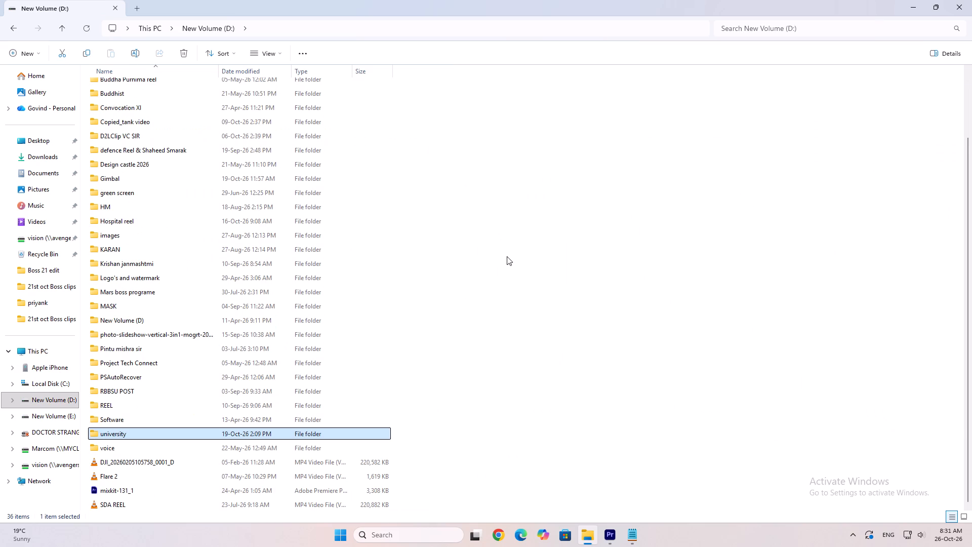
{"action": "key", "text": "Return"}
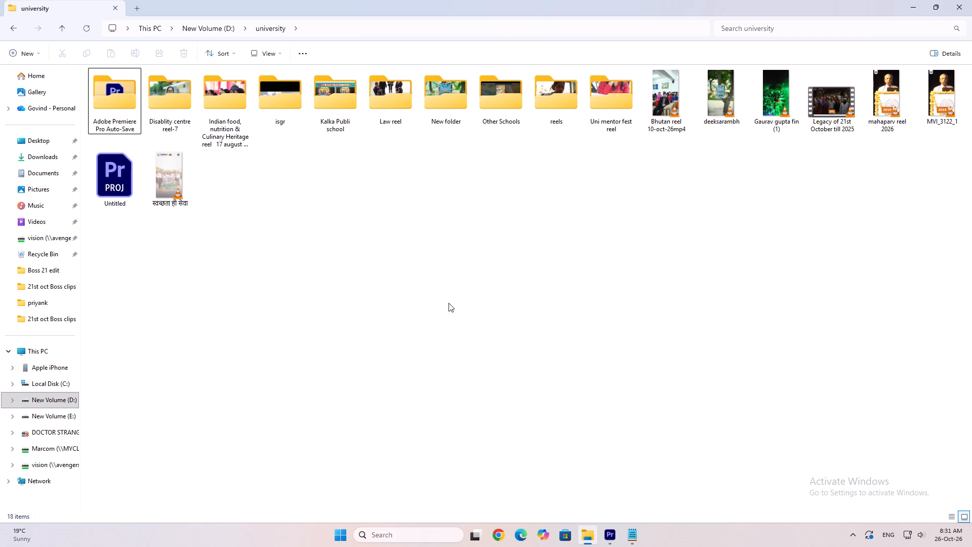
{"action": "triple_click", "coordinate": [458, 95]}
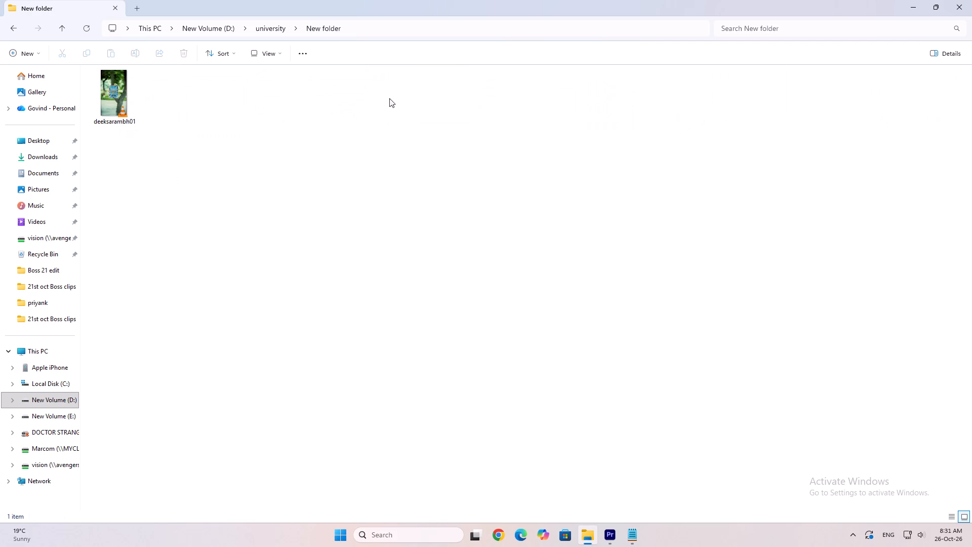
In File Explorer, browse the university folder's reel subfolders for a video containing the closing clip.
{"action": "left_click", "coordinate": [14, 23]}
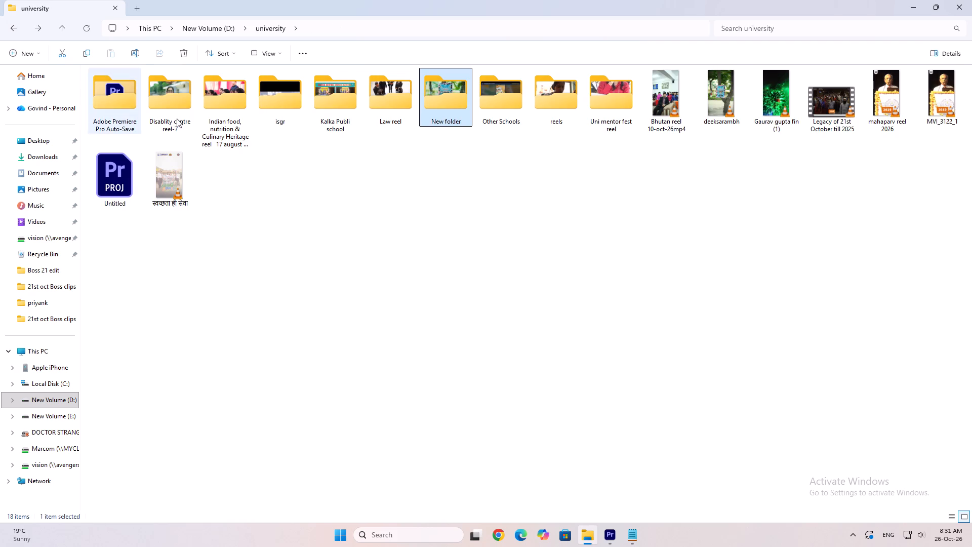
{"action": "double_click", "coordinate": [189, 121]}
{"action": "left_click", "coordinate": [11, 23]}
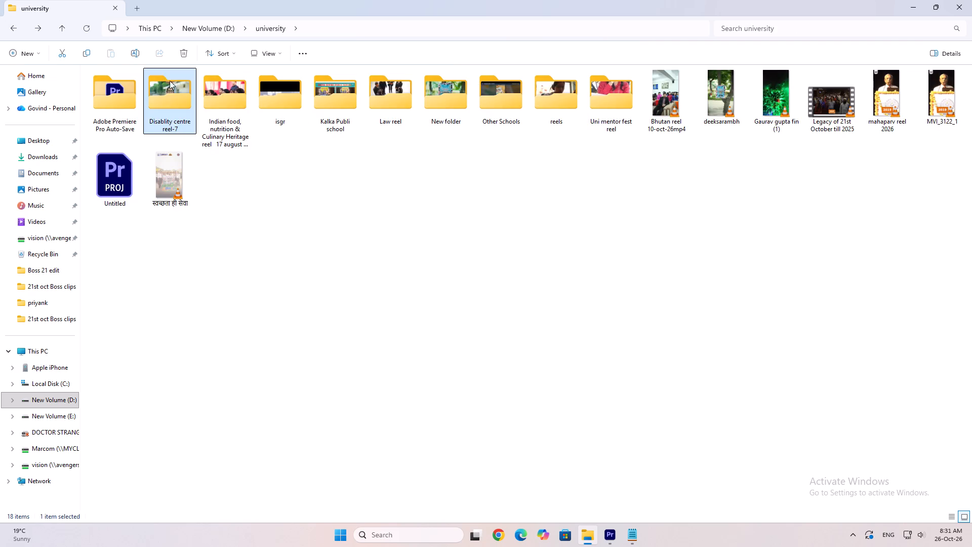
{"action": "double_click", "coordinate": [229, 105]}
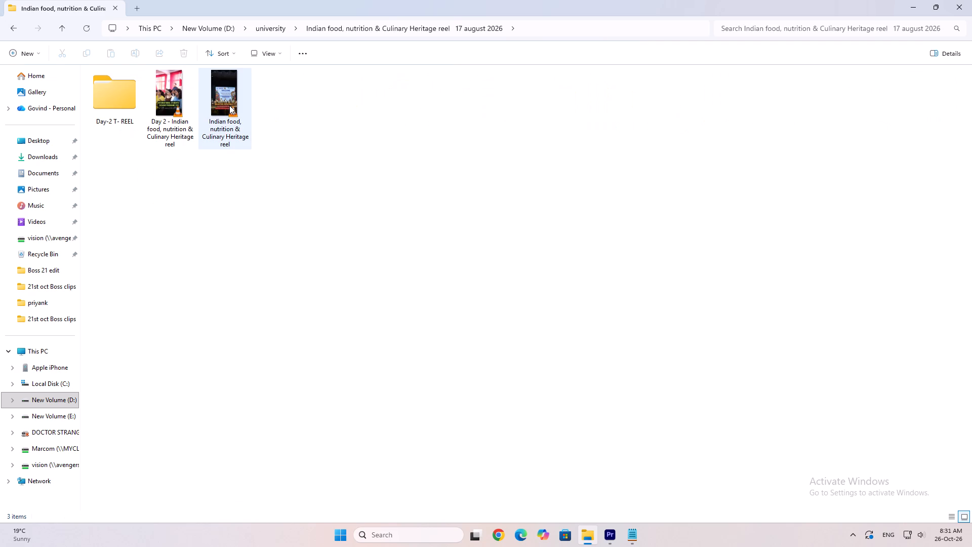
{"action": "double_click", "coordinate": [130, 111]}
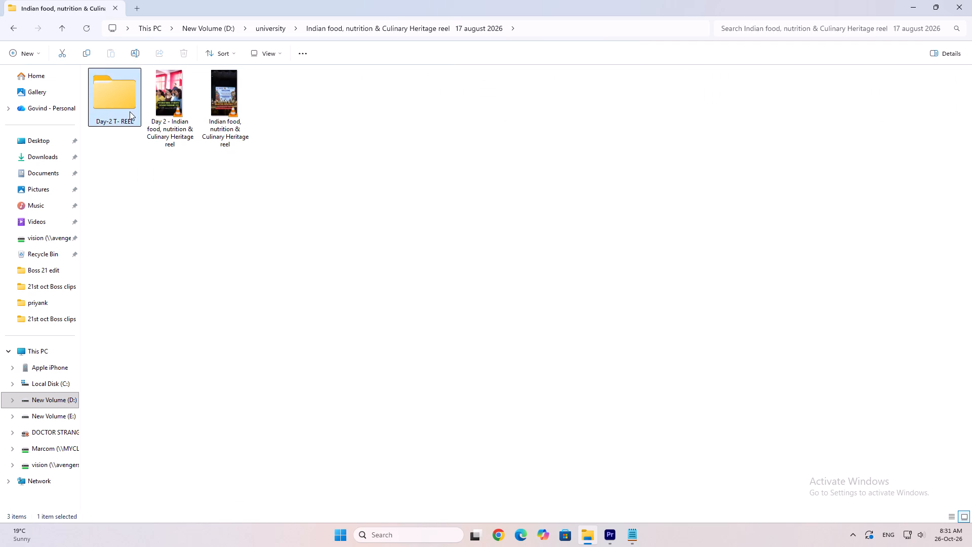
{"action": "double_click", "coordinate": [115, 91]}
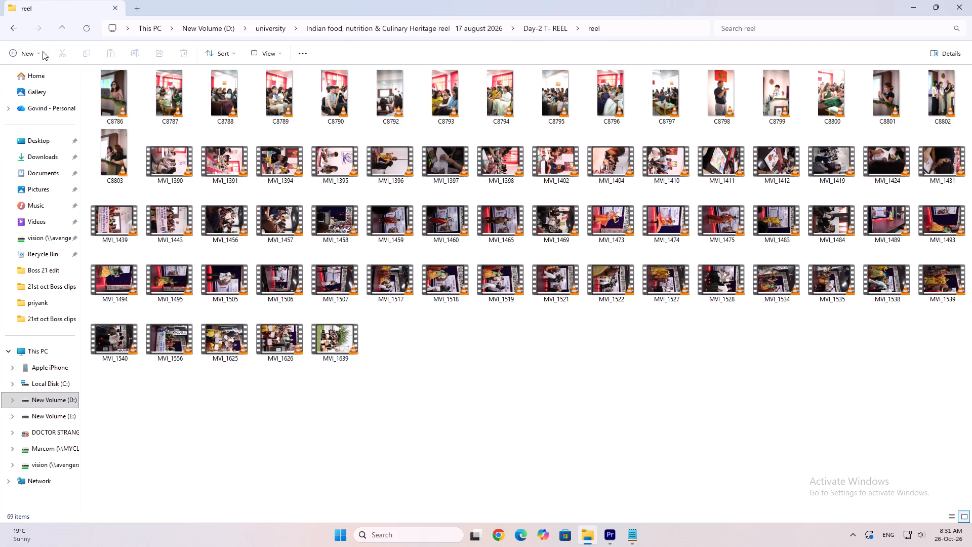
Browse the Downloads folder and its "WhatsApp Unknown 2026-10-17 at 1.23.21 PM" folder for a video containing the closing clip.
{"action": "triple_click", "coordinate": [10, 28]}
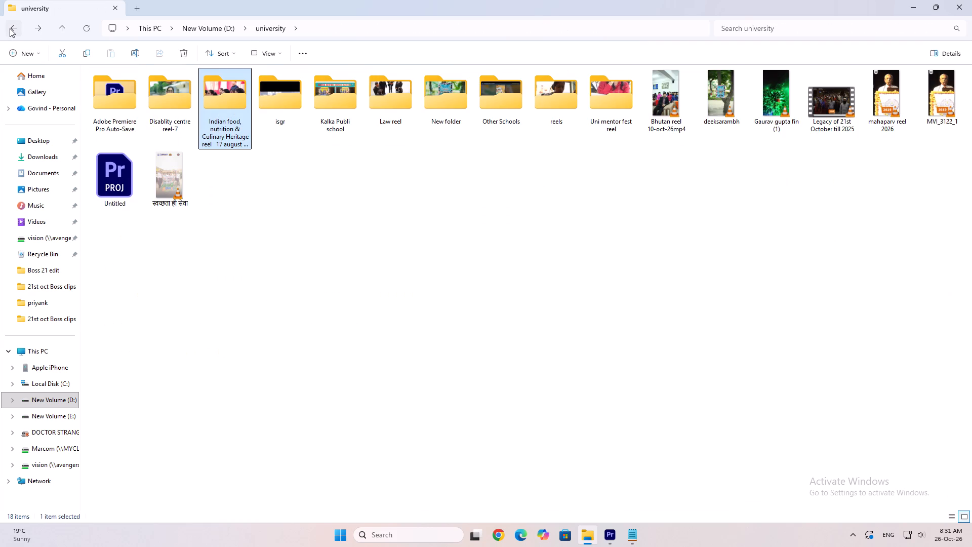
{"action": "left_click", "coordinate": [10, 28]}
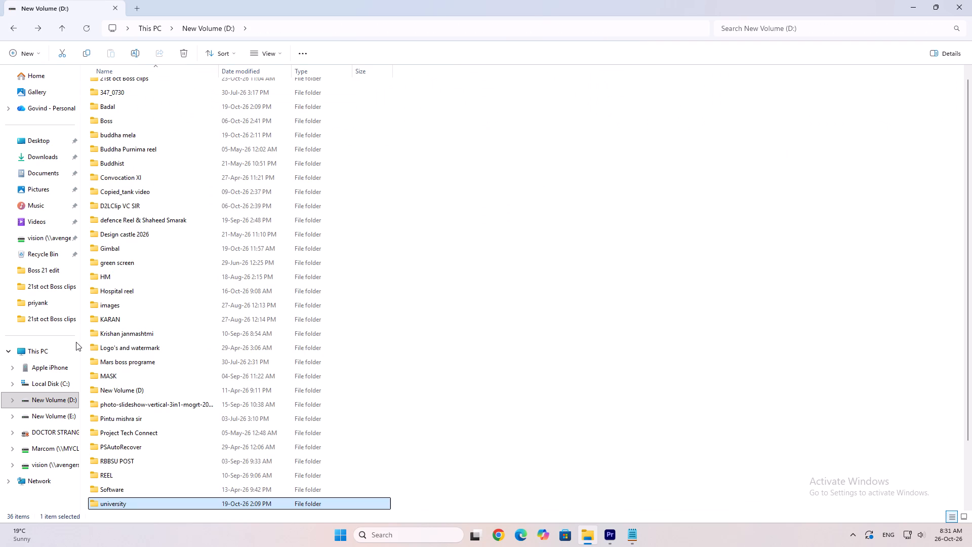
{"action": "left_click", "coordinate": [71, 355]}
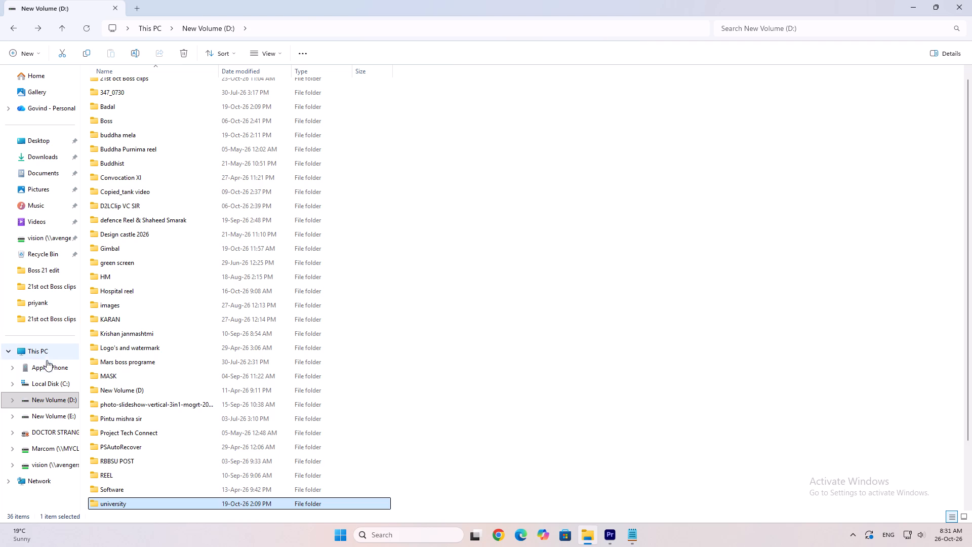
{"action": "left_click", "coordinate": [47, 360]}
{"action": "left_click", "coordinate": [53, 353]}
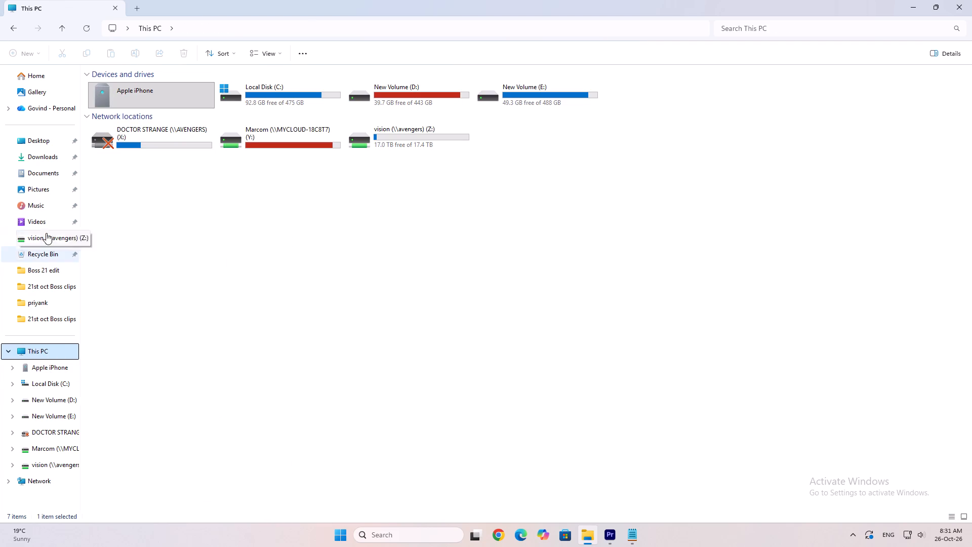
{"action": "left_click", "coordinate": [63, 159]}
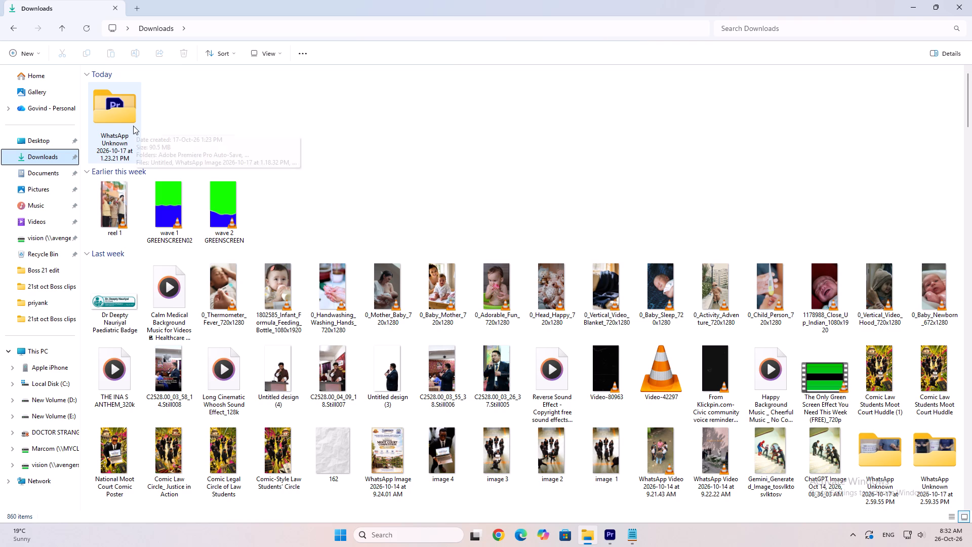
{"action": "double_click", "coordinate": [134, 122]}
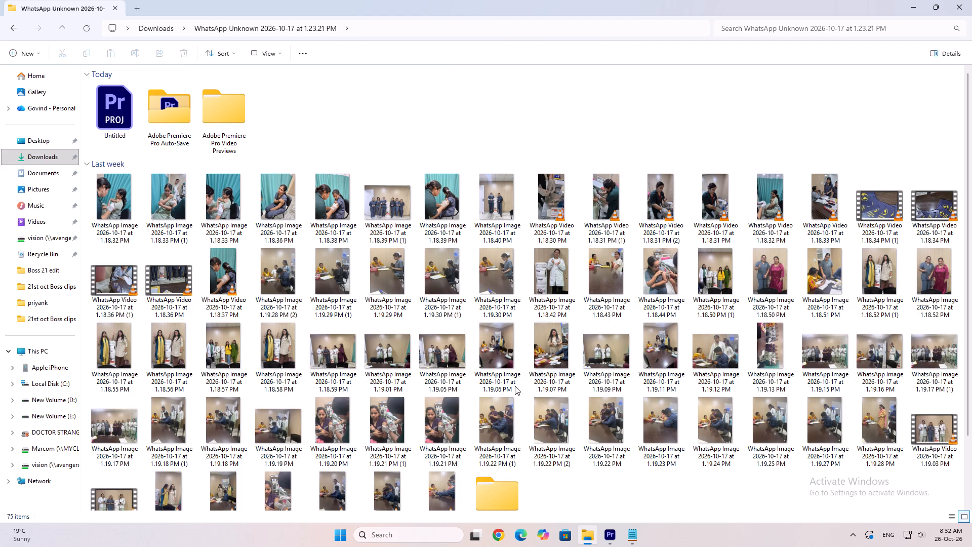
{"action": "scroll", "coordinate": [378, 334], "scroll_direction": "down", "scroll_amount": 4}
{"action": "left_click", "coordinate": [622, 464]}
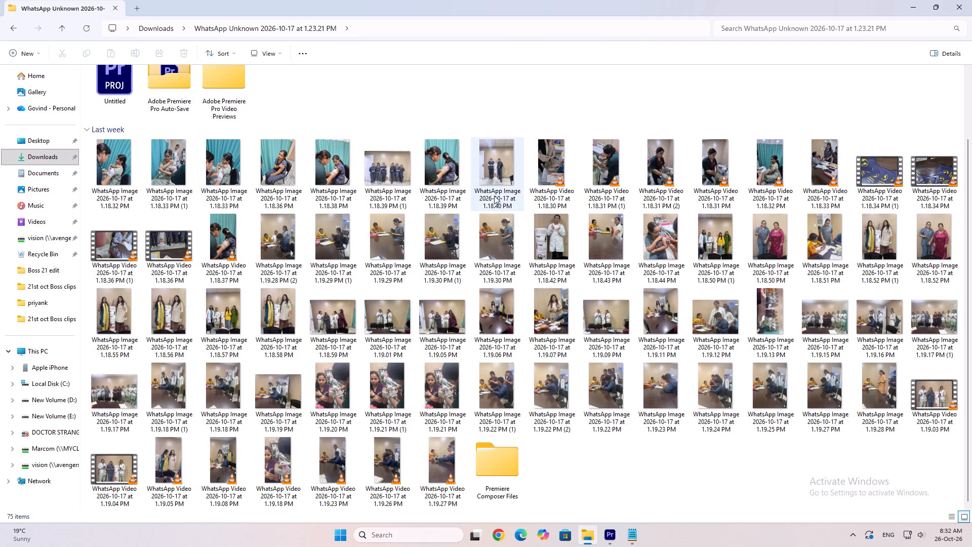
{"action": "scroll", "coordinate": [123, 153], "scroll_direction": "up", "scroll_amount": 2}
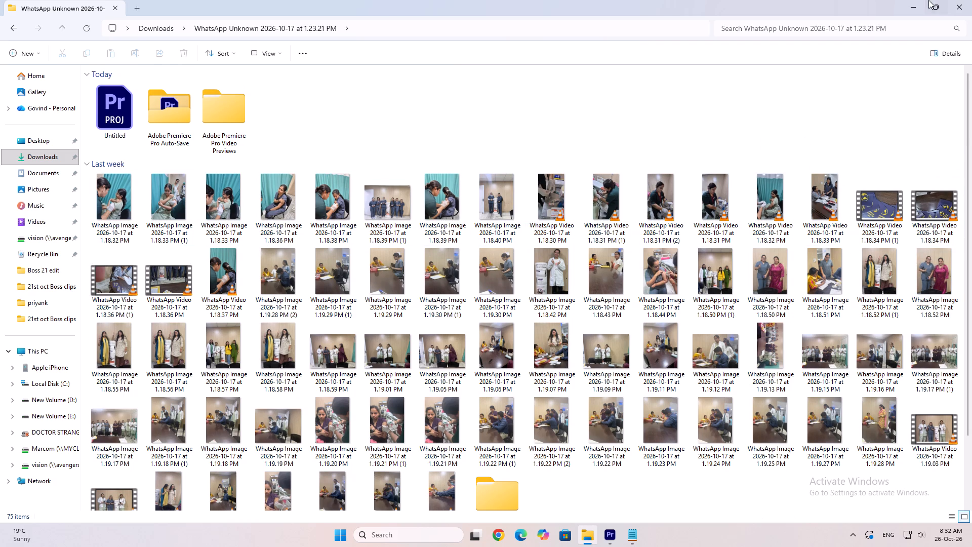
{"action": "left_click", "coordinate": [951, 0]}
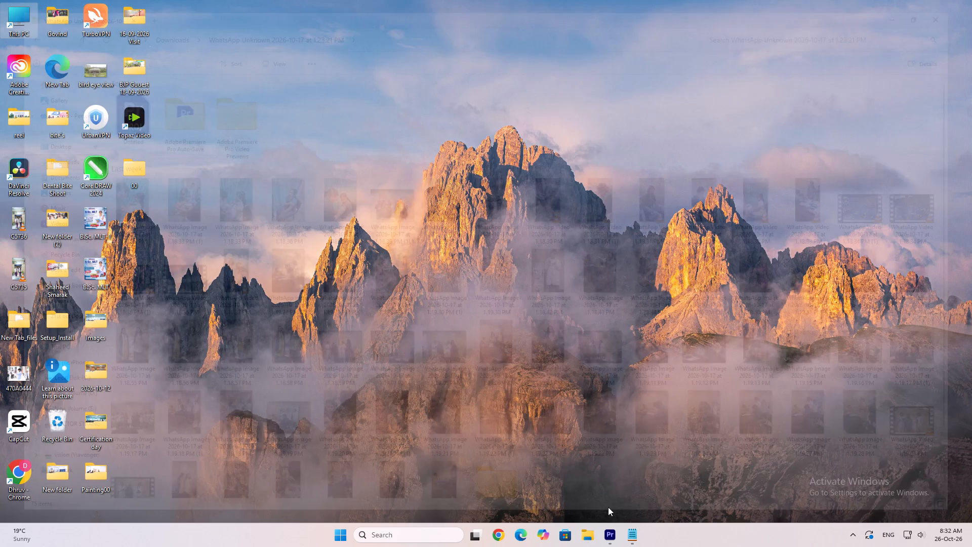
In Premiere Pro, check the sequence's export destination folder for an earlier rendered reel, and return to editing without exporting.
{"action": "left_click", "coordinate": [613, 546]}
{"action": "left_click", "coordinate": [587, 424]}
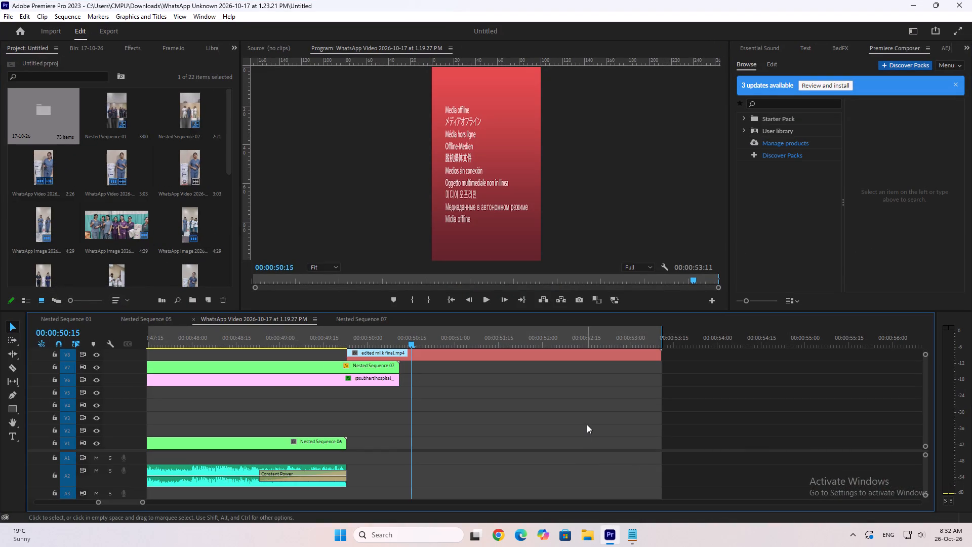
{"action": "key", "text": "ctrl+m"}
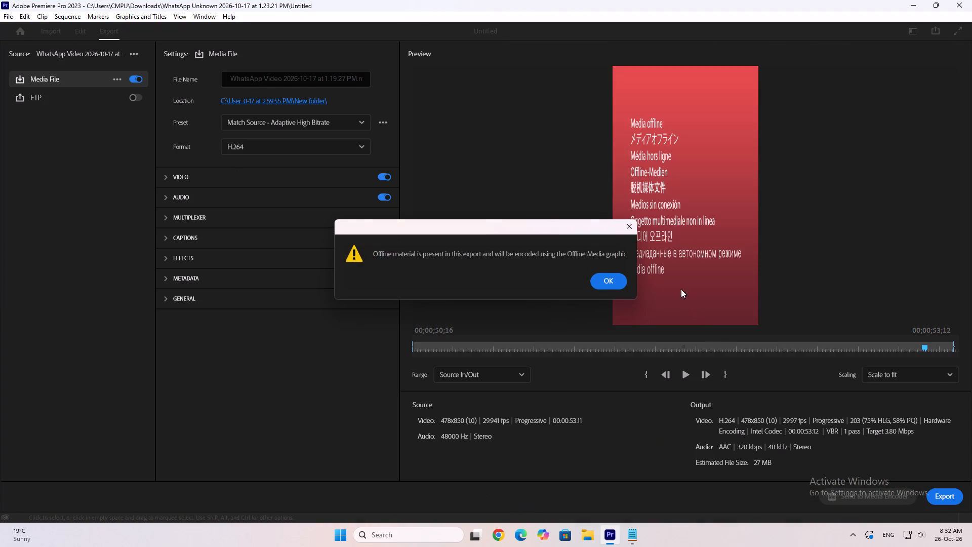
{"action": "left_click", "coordinate": [614, 282]}
{"action": "left_click", "coordinate": [289, 99]}
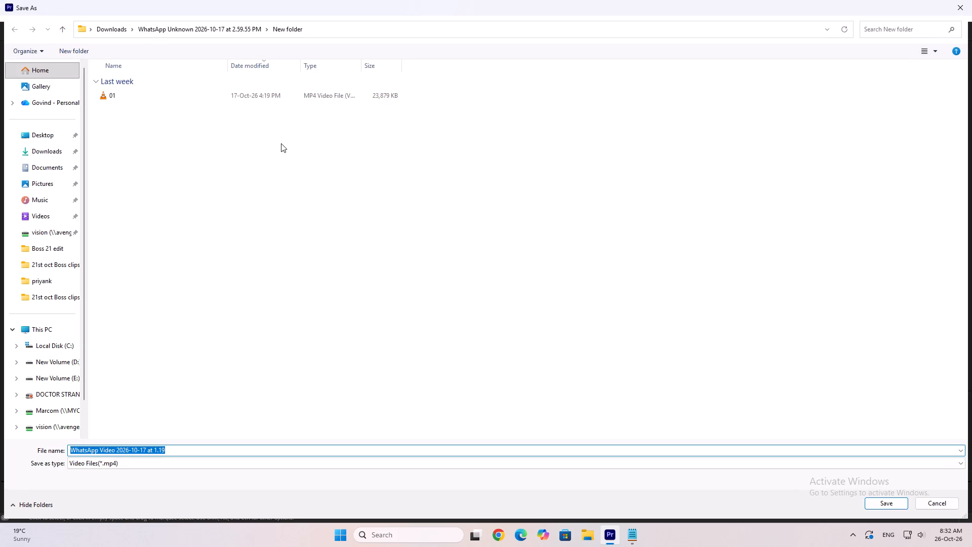
{"action": "left_click", "coordinate": [281, 143]}
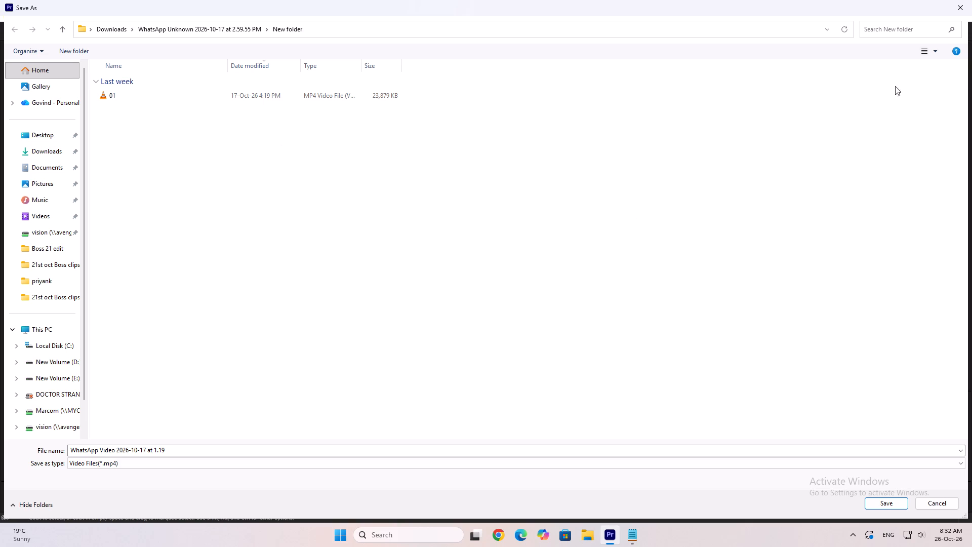
{"action": "left_click", "coordinate": [960, 6]}
{"action": "left_click_drag", "start_coordinate": [914, 0], "coordinate": [773, 312]}
{"action": "left_click", "coordinate": [81, 26]}
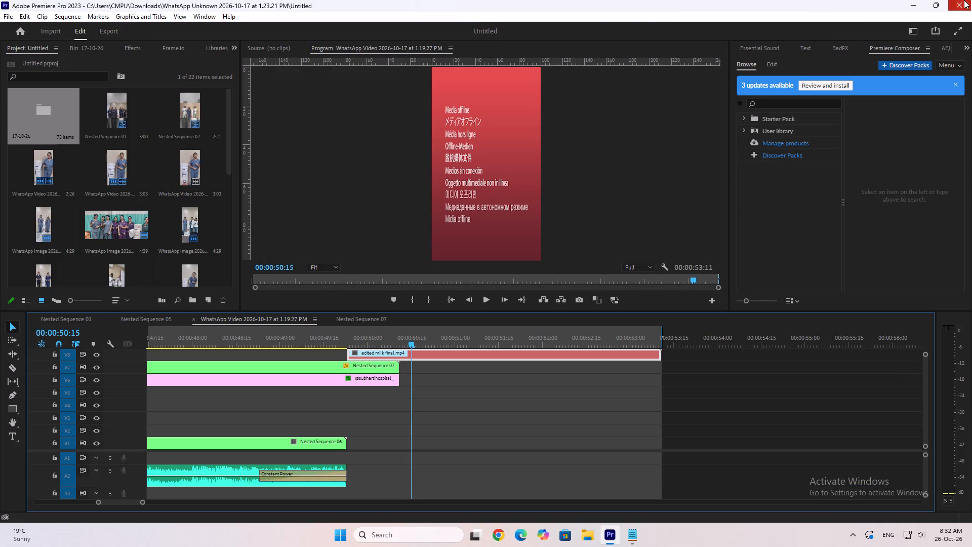
In File Explorer, examine the 1.23.21 PM WhatsApp folder and its Premiere Composer Files, Auto-Save and Video Previews subfolders for the closing clip.
{"action": "left_click", "coordinate": [912, 0]}
{"action": "double_click", "coordinate": [18, 20]}
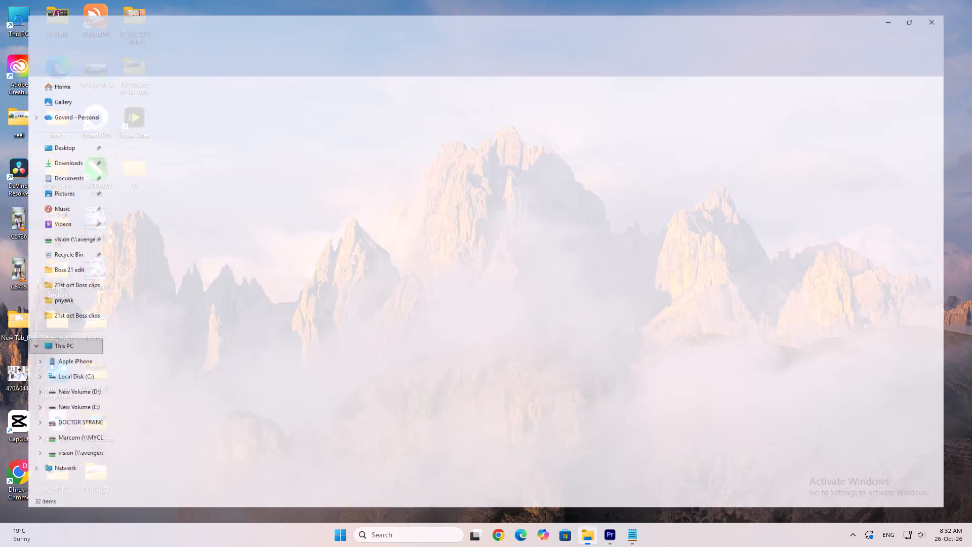
{"action": "left_click", "coordinate": [60, 152]}
{"action": "double_click", "coordinate": [118, 111]}
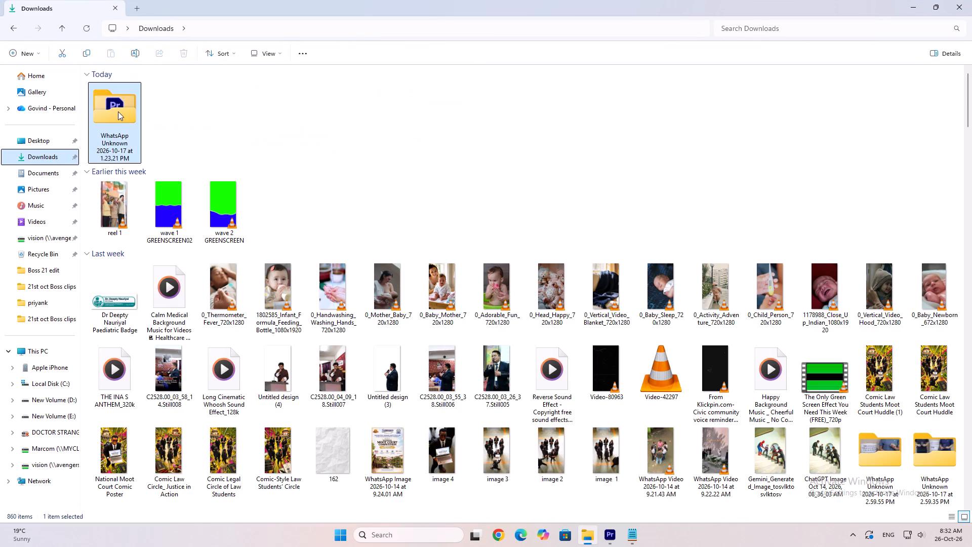
{"action": "scroll", "coordinate": [251, 140], "scroll_direction": "down", "scroll_amount": 2}
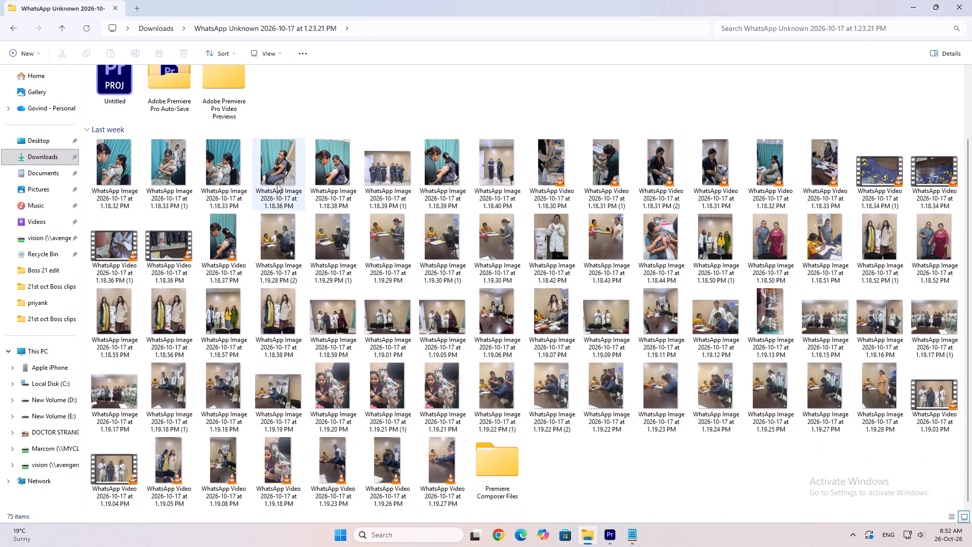
{"action": "scroll", "coordinate": [511, 429], "scroll_direction": "up", "scroll_amount": 2}
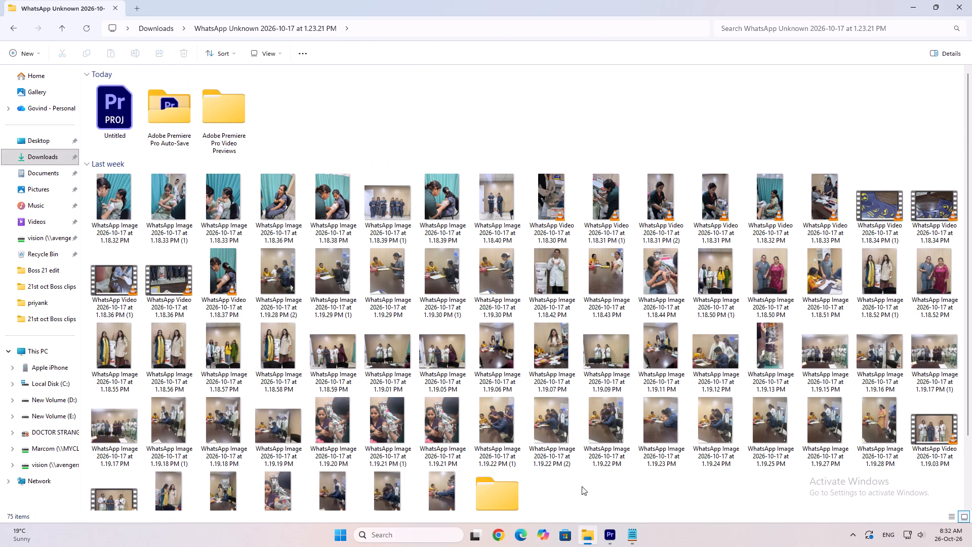
{"action": "scroll", "coordinate": [582, 486], "scroll_direction": "down", "scroll_amount": 2}
{"action": "double_click", "coordinate": [505, 464]}
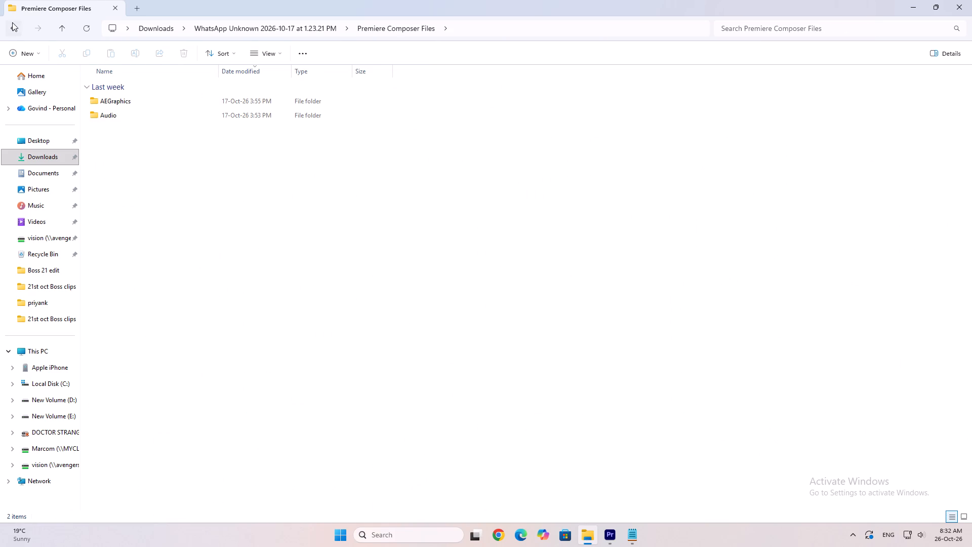
{"action": "left_click", "coordinate": [12, 22]}
{"action": "scroll", "coordinate": [100, 128], "scroll_direction": "up", "scroll_amount": 3}
{"action": "double_click", "coordinate": [160, 114]}
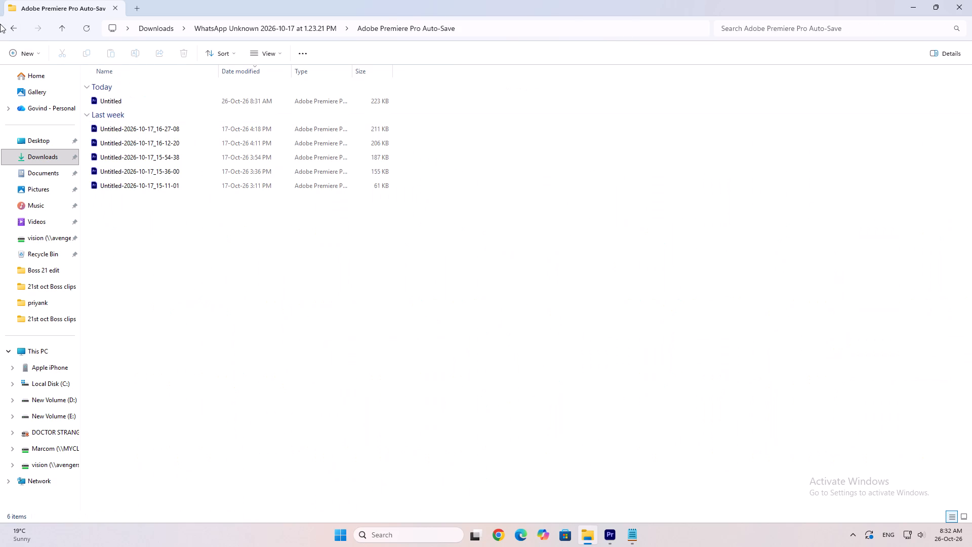
{"action": "left_click", "coordinate": [8, 28]}
{"action": "double_click", "coordinate": [228, 111]}
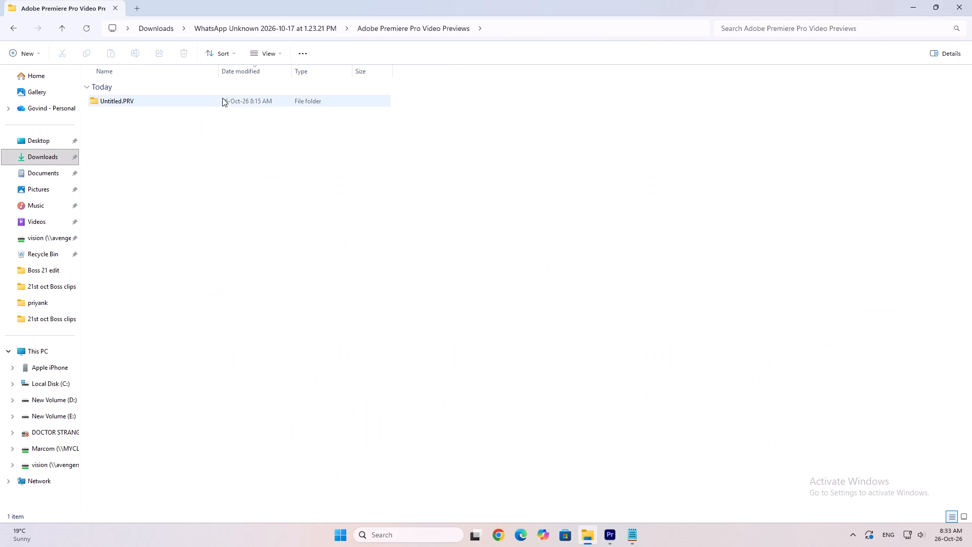
{"action": "double_click", "coordinate": [222, 98]}
{"action": "double_click", "coordinate": [11, 23]}
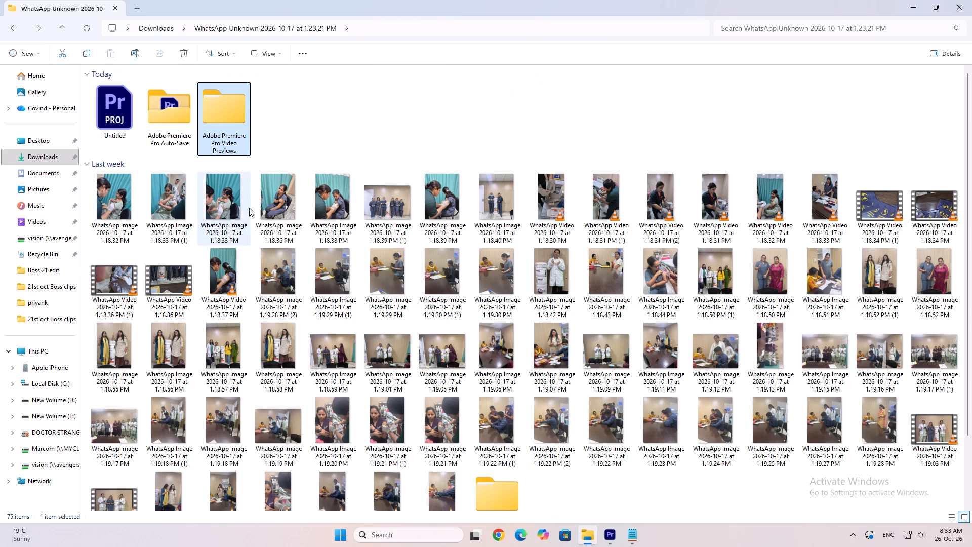
{"action": "scroll", "coordinate": [553, 466], "scroll_direction": "down", "scroll_amount": 2}
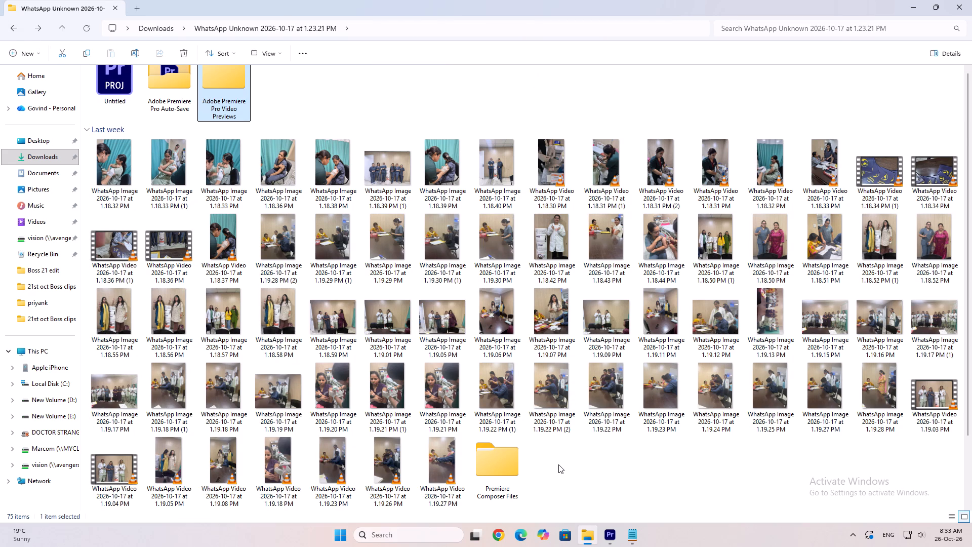
{"action": "left_click", "coordinate": [558, 464]}
{"action": "scroll", "coordinate": [558, 464], "scroll_direction": "up", "scroll_amount": 1}
Check the "WhatsApp Unknown 2026-10-17 at 2.59.35 PM" folder in Downloads for the closing clip.
{"action": "left_click", "coordinate": [10, 32]}
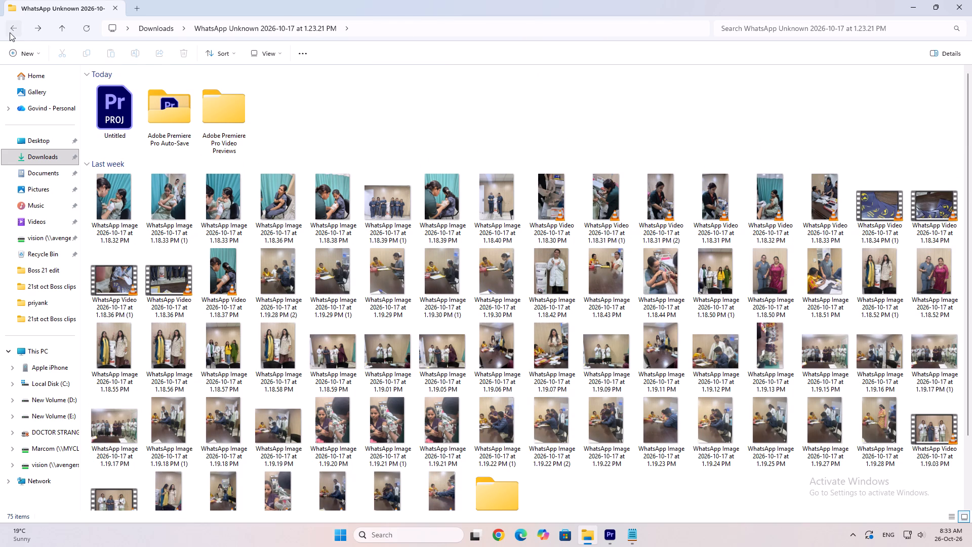
{"action": "left_click_drag", "start_coordinate": [971, 120], "coordinate": [971, 164]}
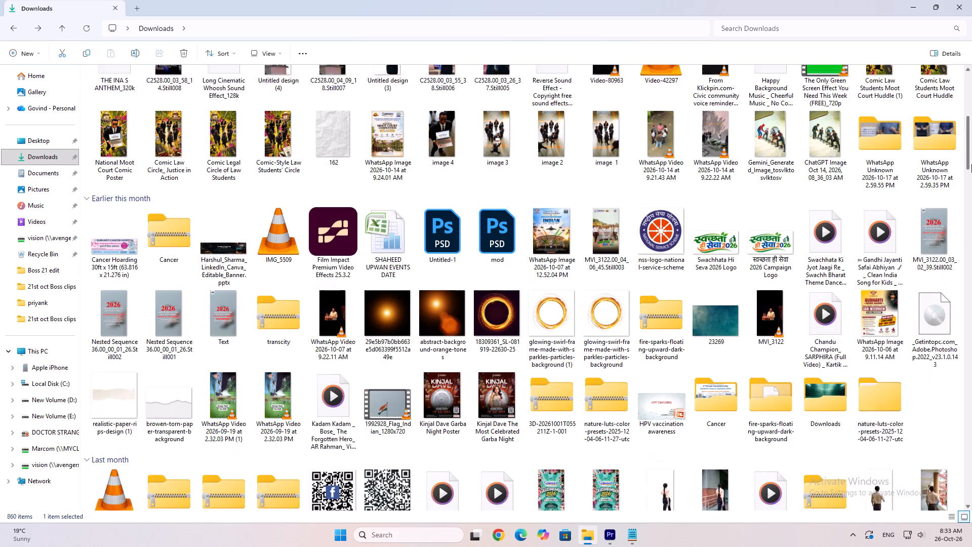
{"action": "left_click_drag", "start_coordinate": [971, 164], "coordinate": [971, 166]}
{"action": "double_click", "coordinate": [933, 108]}
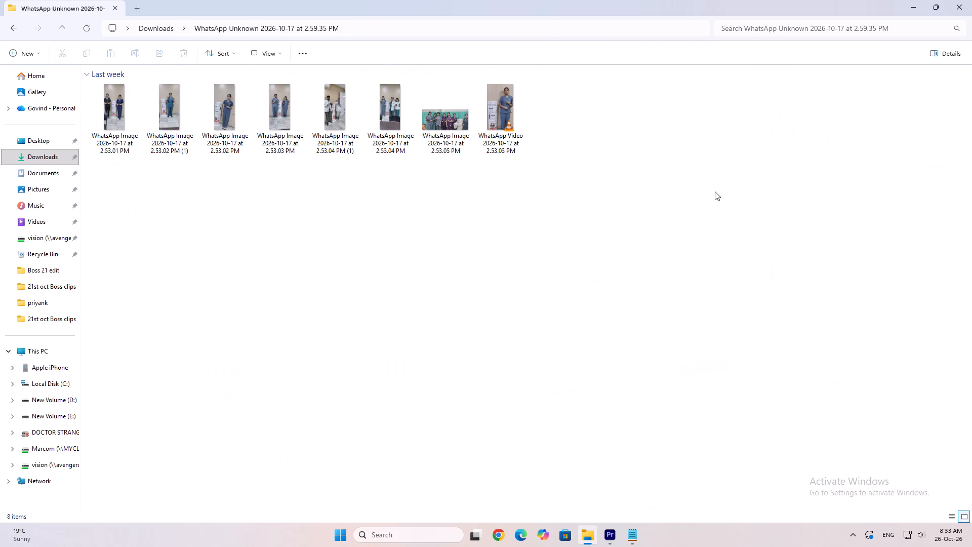
{"action": "left_click", "coordinate": [715, 191]}
{"action": "key", "text": "BackSpace"}
Add video 01 from New folder in the 2.59.55 PM WhatsApp folder to Premiere Pro's track V4, starting at about 52 seconds.
{"action": "scroll", "coordinate": [935, 228], "scroll_direction": "down", "scroll_amount": 1}
{"action": "double_click", "coordinate": [890, 257]}
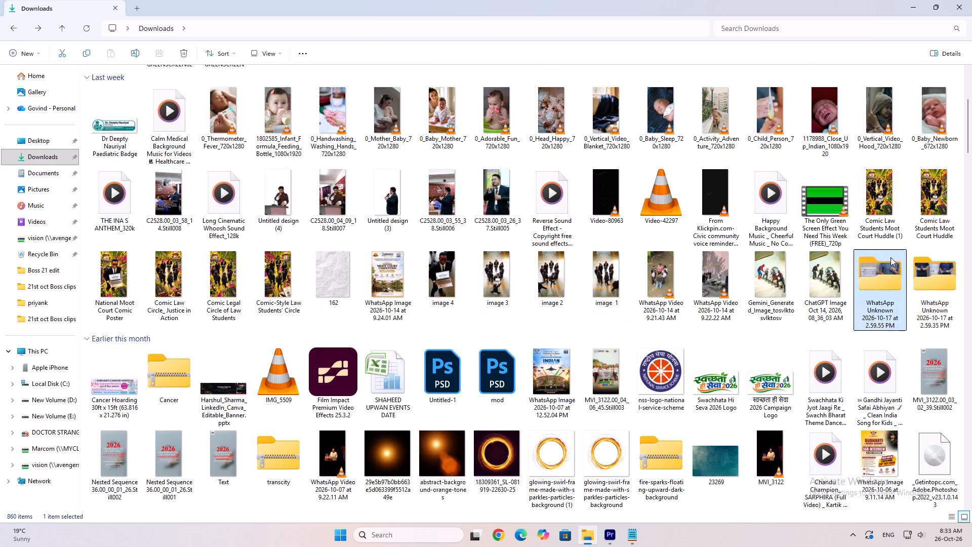
{"action": "double_click", "coordinate": [171, 128]}
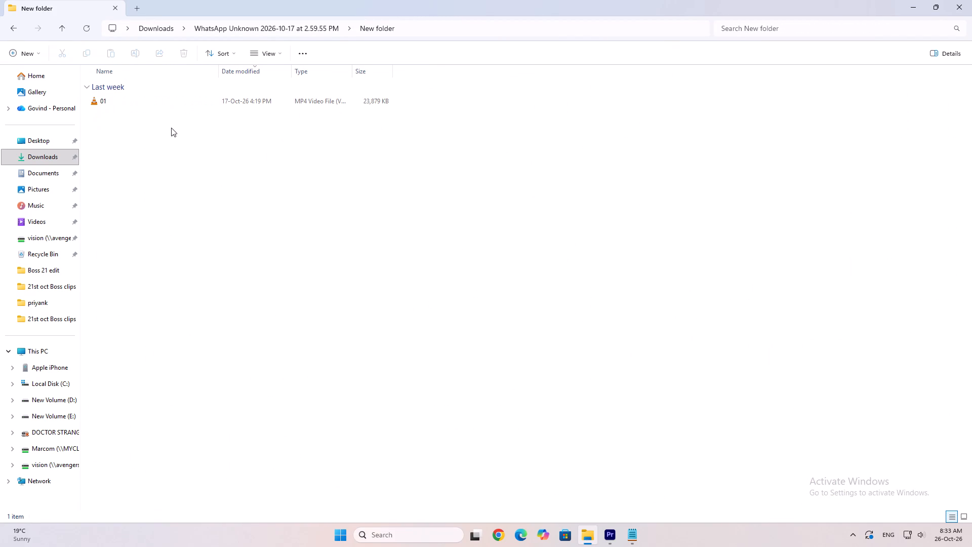
{"action": "key", "text": "ctrl+shift+2"}
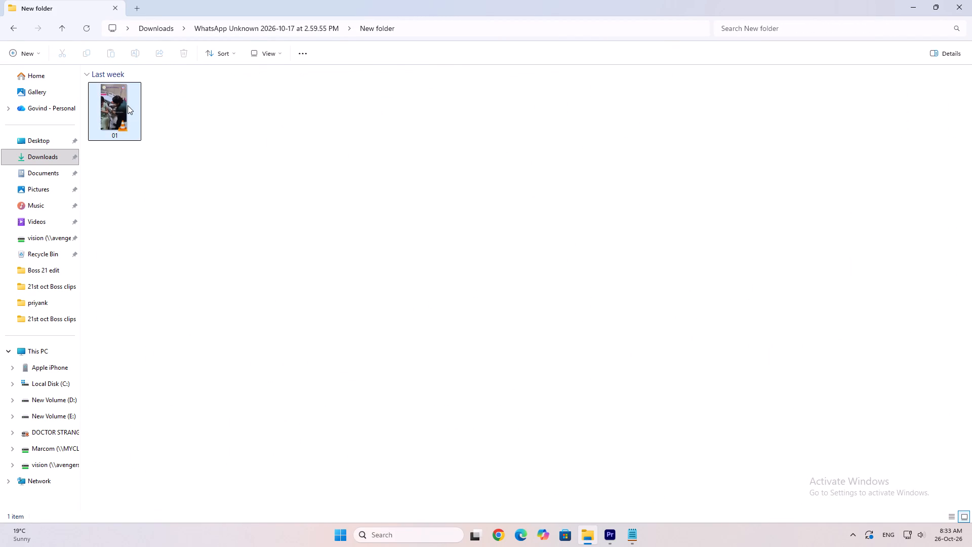
{"action": "left_click", "coordinate": [128, 105]}
{"action": "left_click_drag", "start_coordinate": [128, 104], "coordinate": [608, 540]}
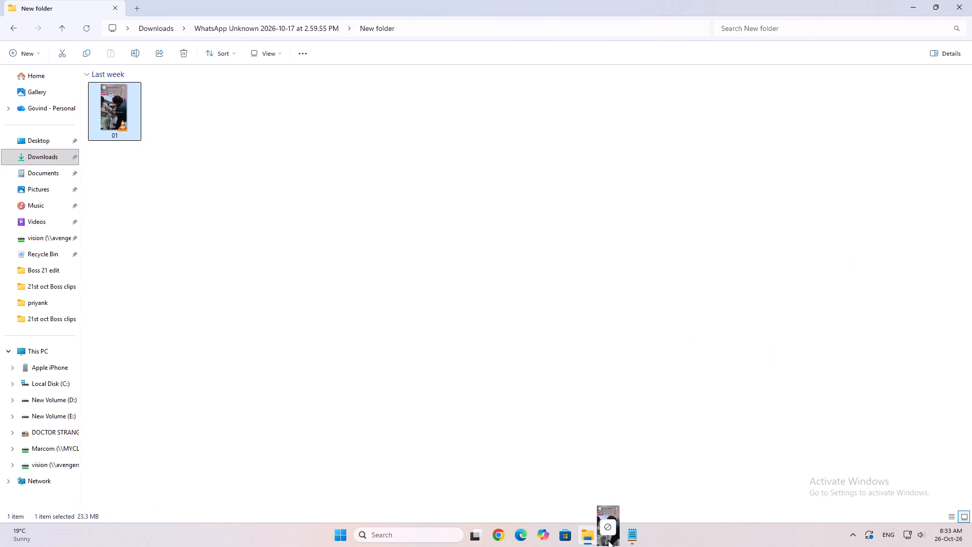
{"action": "left_click_drag", "start_coordinate": [608, 540], "coordinate": [579, 409]}
Position the playhead at 00:01:42:05 on 01.mp4, where its footage fades into the white closing screen.
{"action": "scroll", "coordinate": [579, 409], "scroll_direction": "down", "scroll_amount": 2, "text": "alt"}
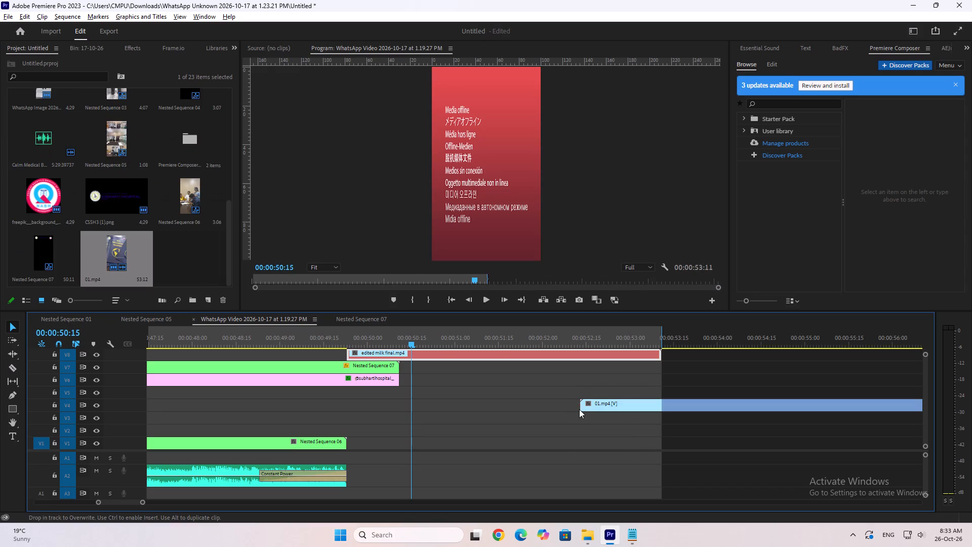
{"action": "scroll", "coordinate": [579, 409], "scroll_direction": "down", "scroll_amount": 13, "text": "alt"}
{"action": "scroll", "coordinate": [632, 386], "scroll_direction": "down", "scroll_amount": 7, "text": "alt"}
{"action": "scroll", "coordinate": [632, 386], "scroll_direction": "down", "scroll_amount": 5}
{"action": "scroll", "coordinate": [632, 386], "scroll_direction": "up", "scroll_amount": 1}
{"action": "scroll", "coordinate": [632, 386], "scroll_direction": "down", "scroll_amount": 3}
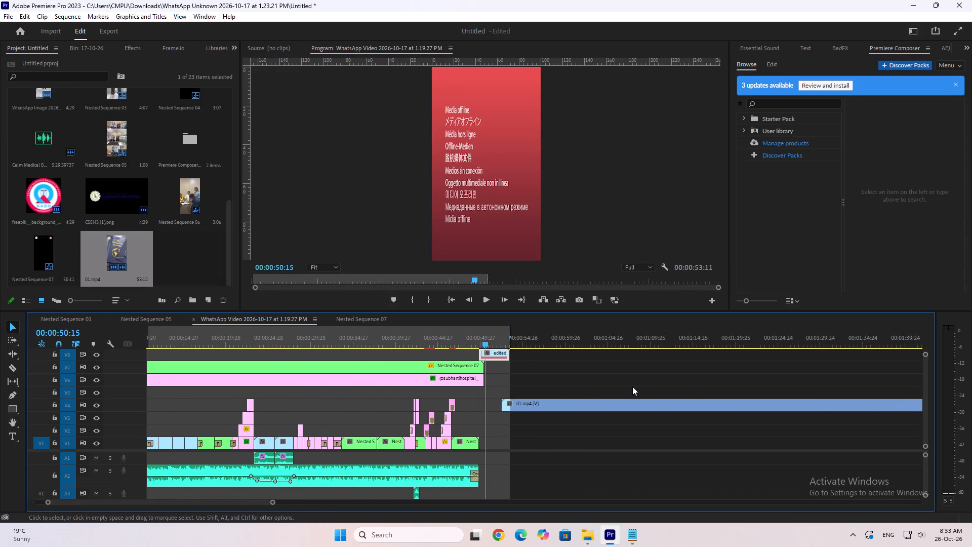
{"action": "scroll", "coordinate": [632, 386], "scroll_direction": "down", "scroll_amount": 11}
{"action": "left_click_drag", "start_coordinate": [555, 340], "coordinate": [565, 340]}
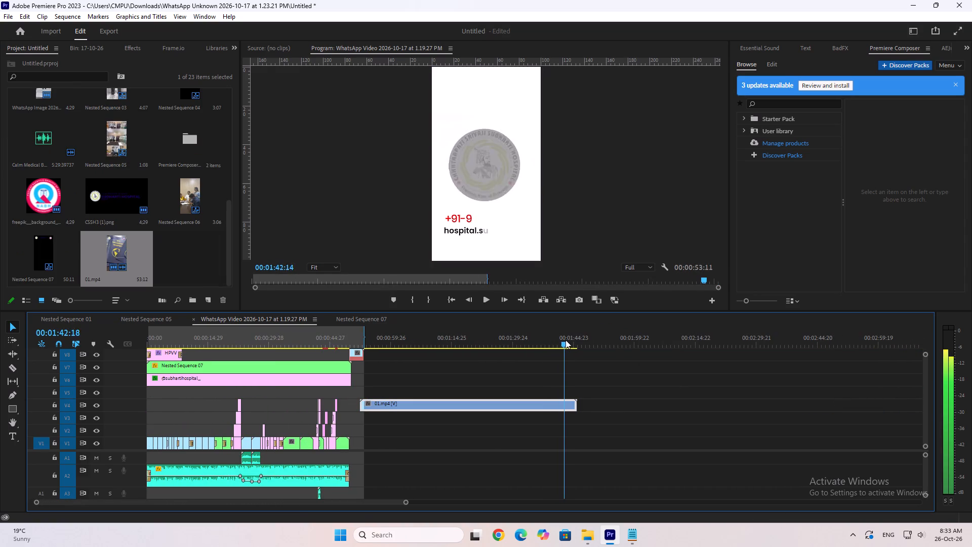
{"action": "left_click_drag", "start_coordinate": [565, 340], "coordinate": [561, 341]}
{"action": "scroll", "coordinate": [561, 341], "scroll_direction": "up", "scroll_amount": 17, "text": "alt"}
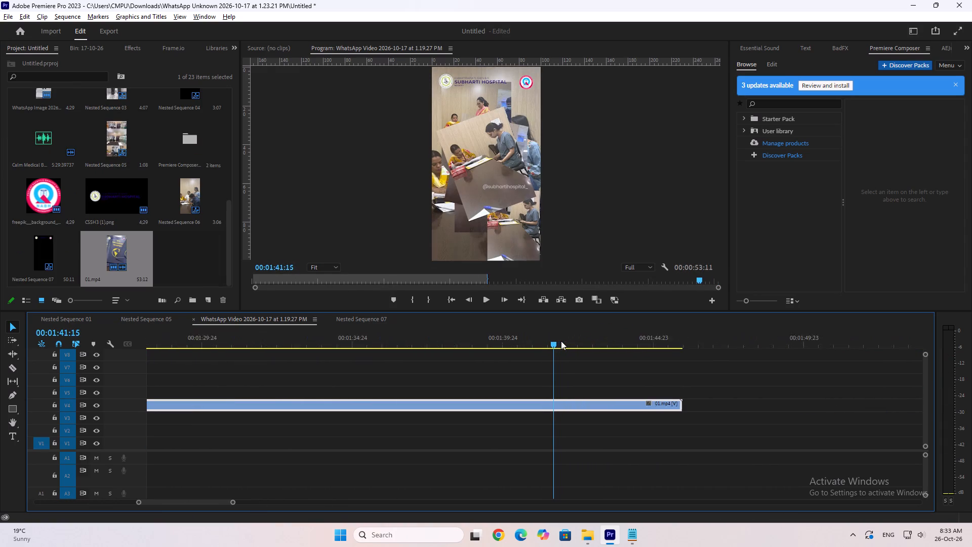
{"action": "scroll", "coordinate": [561, 341], "scroll_direction": "up", "scroll_amount": 7, "text": "alt"}
{"action": "key", "text": "Right"}
{"action": "key", "text": "Right"}
{"action": "key", "text": "Right"}
{"action": "key", "text": "Right"}
{"action": "key", "text": "Right"}
{"action": "key", "text": "Right"}
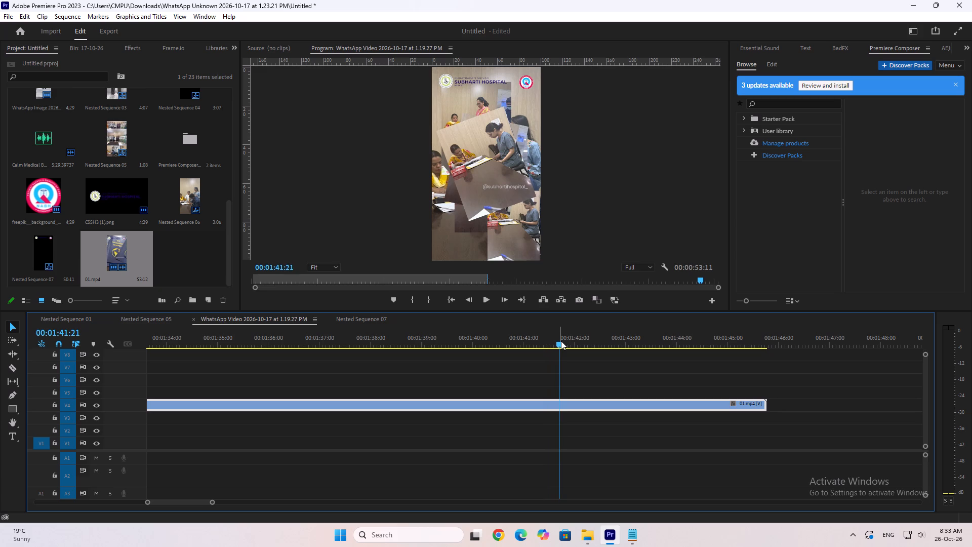
{"action": "scroll", "coordinate": [561, 341], "scroll_direction": "up", "scroll_amount": 16, "text": "alt"}
{"action": "key", "text": "Right"}
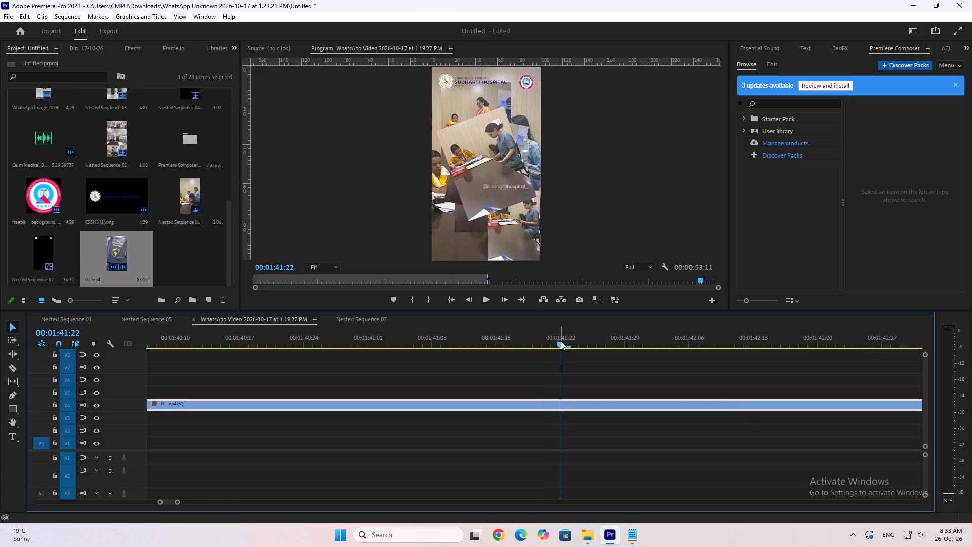
{"action": "key", "text": "Right"}
{"action": "key", "text": "Right"}
{"action": "key", "text": "Right"}
{"action": "key", "text": "Right"}
{"action": "key", "text": "Right"}
{"action": "key", "text": "Right"}
{"action": "key", "text": "Right"}
{"action": "key", "text": "Right"}
{"action": "key", "text": "Right"}
{"action": "key", "text": "Right"}
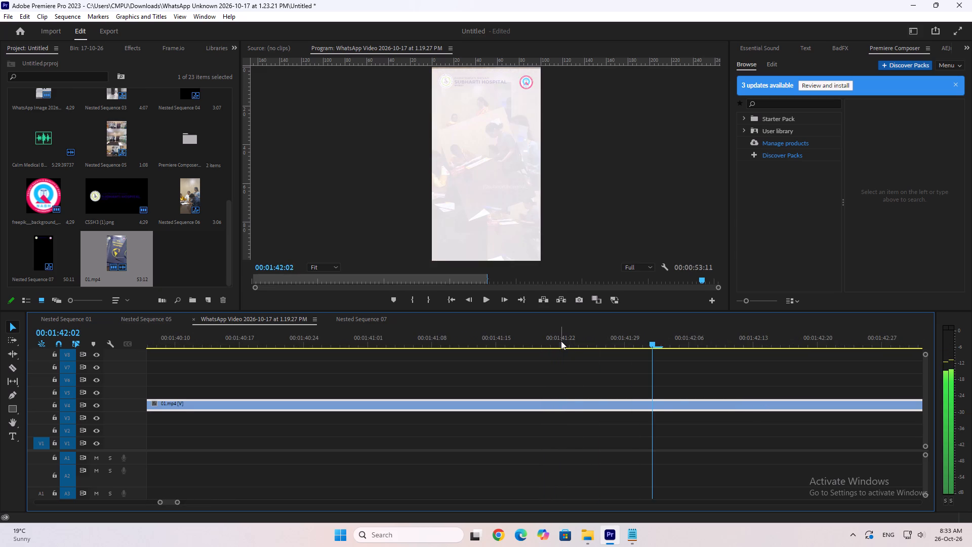
{"action": "key", "text": "Right"}
{"action": "key", "text": "Right"}
{"action": "key", "text": "Right"}
{"action": "key", "text": "Right"}
{"action": "key", "text": "Right"}
{"action": "key", "text": "Right"}
{"action": "key", "text": "Left"}
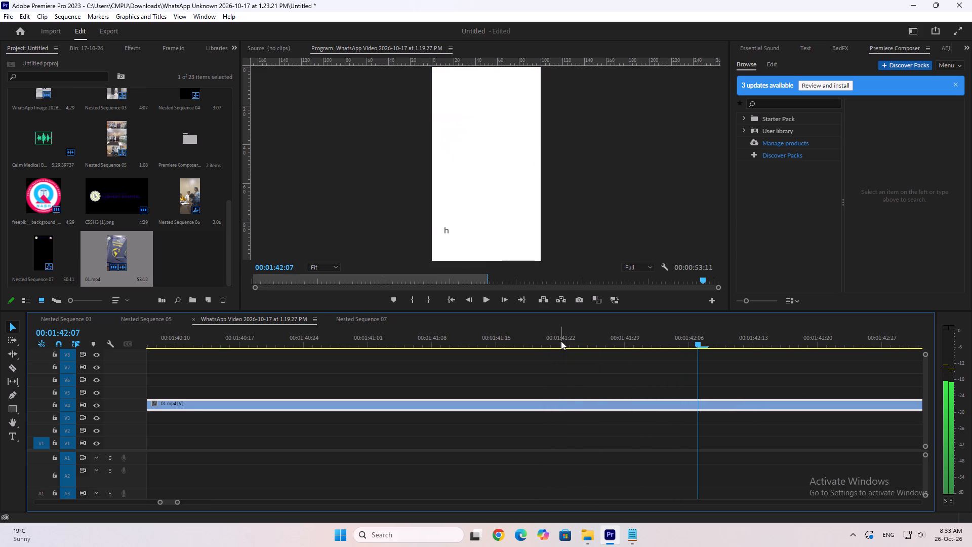
{"action": "key", "text": "Left"}
{"action": "key", "text": "Left"}
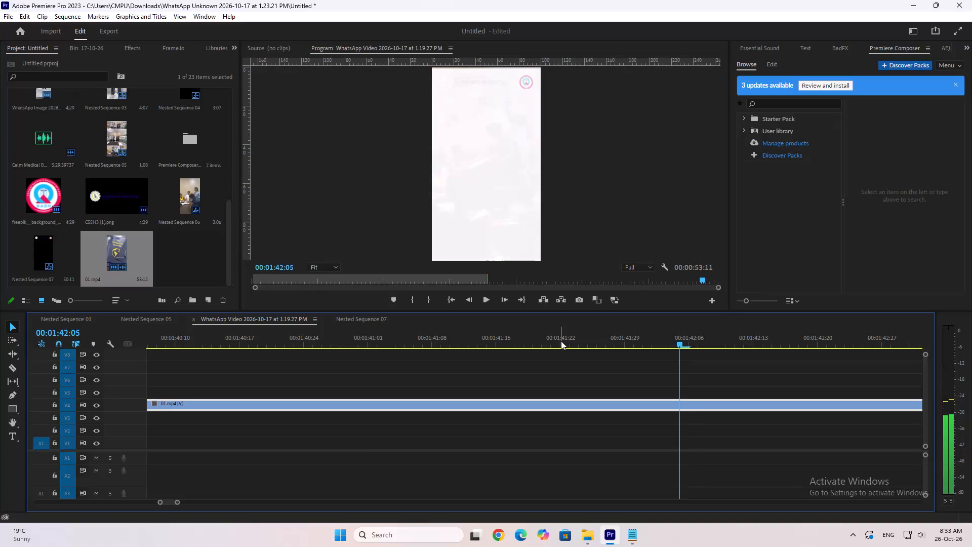
Cut 01.mp4 at 00:01:42:05 and delete the part before it.
{"action": "key", "text": "Right"}
{"action": "key", "text": "Left"}
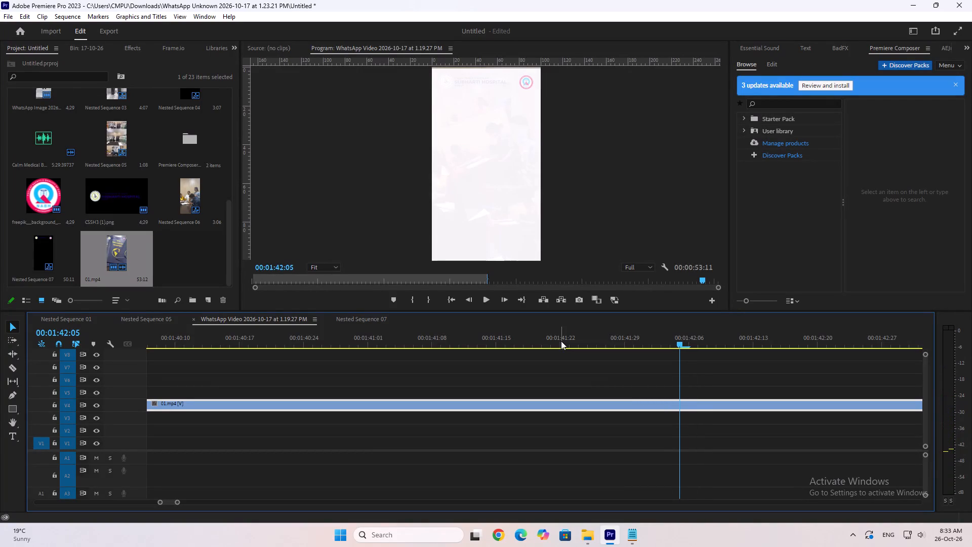
{"action": "key", "text": "c"}
{"action": "key", "text": "Delete"}
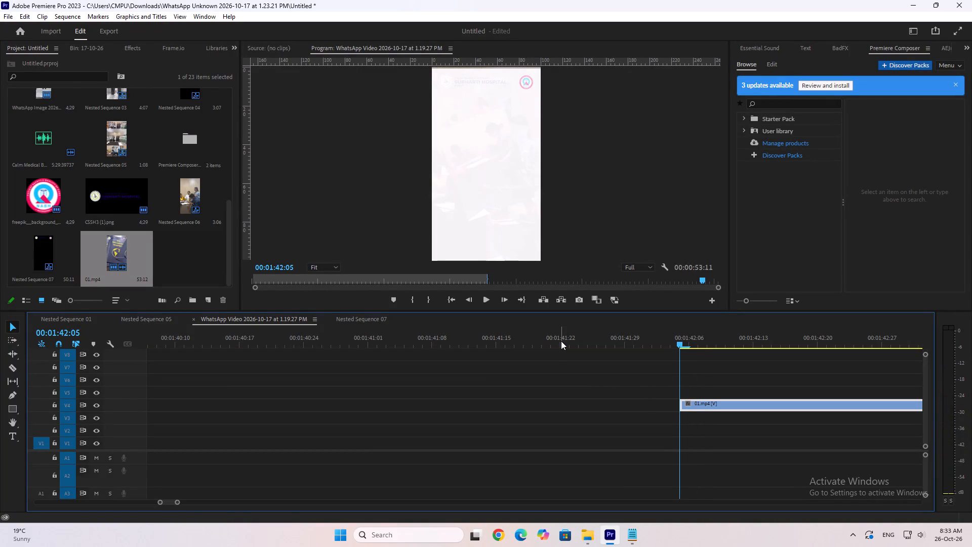
Move the remaining piece of 01.mp4 to track V7, directly after Nested Sequence 07.
{"action": "scroll", "coordinate": [482, 495], "scroll_direction": "down", "scroll_amount": 7, "text": "alt"}
{"action": "scroll", "coordinate": [443, 467], "scroll_direction": "down", "scroll_amount": 20, "text": "alt"}
{"action": "scroll", "coordinate": [421, 438], "scroll_direction": "down", "scroll_amount": 9, "text": "alt"}
{"action": "scroll", "coordinate": [421, 438], "scroll_direction": "up", "scroll_amount": 4}
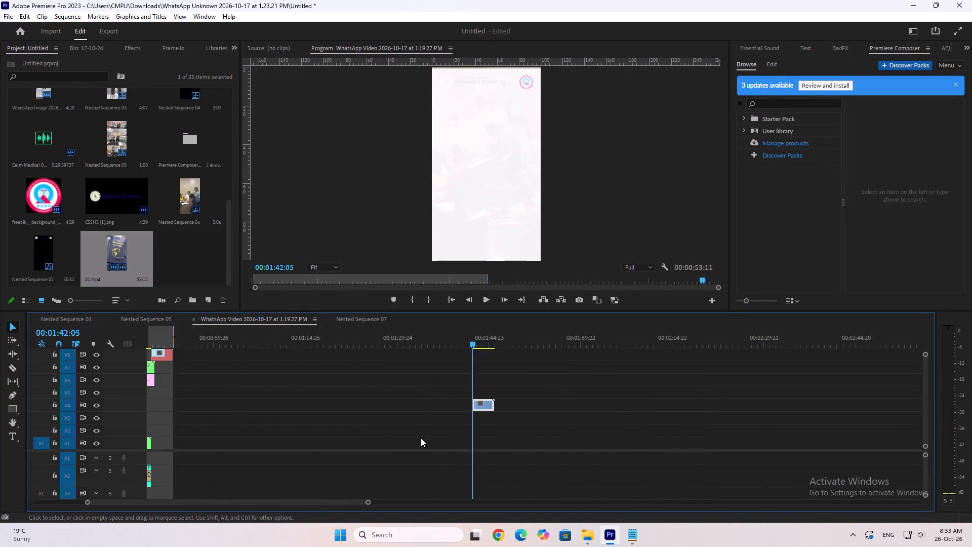
{"action": "scroll", "coordinate": [421, 438], "scroll_direction": "up", "scroll_amount": 4}
{"action": "left_click_drag", "start_coordinate": [564, 403], "coordinate": [245, 375]}
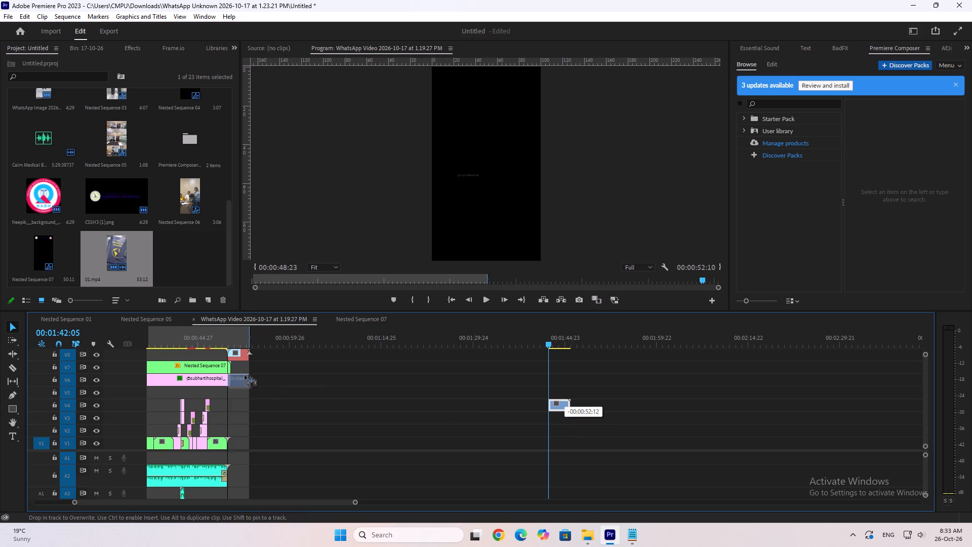
{"action": "left_click_drag", "start_coordinate": [245, 375], "coordinate": [249, 373]}
Unlink 01.mp4's audio from its video and delete the audio part on track A4.
{"action": "scroll", "coordinate": [241, 375], "scroll_direction": "up", "scroll_amount": 20, "text": "alt"}
{"action": "scroll", "coordinate": [241, 375], "scroll_direction": "up", "scroll_amount": 6, "text": "alt"}
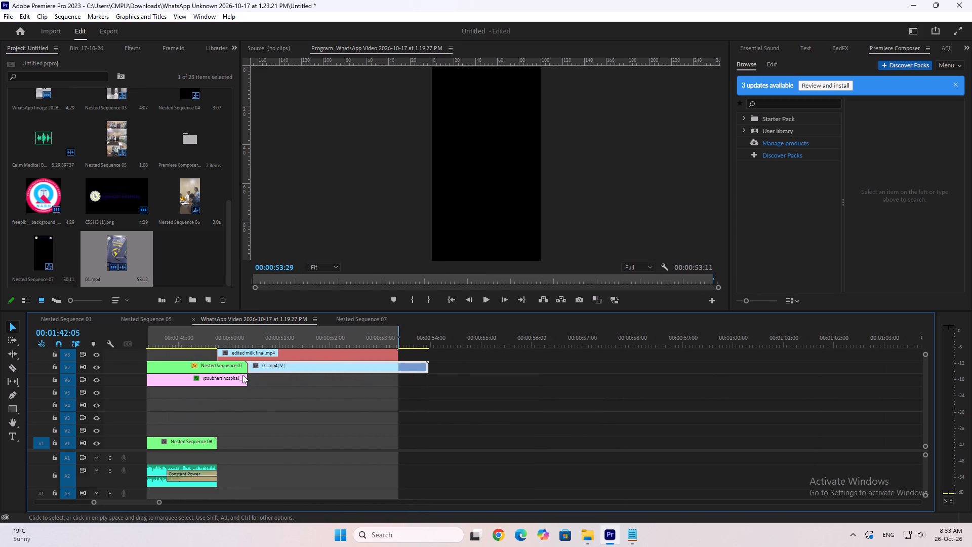
{"action": "key", "text": "grave"}
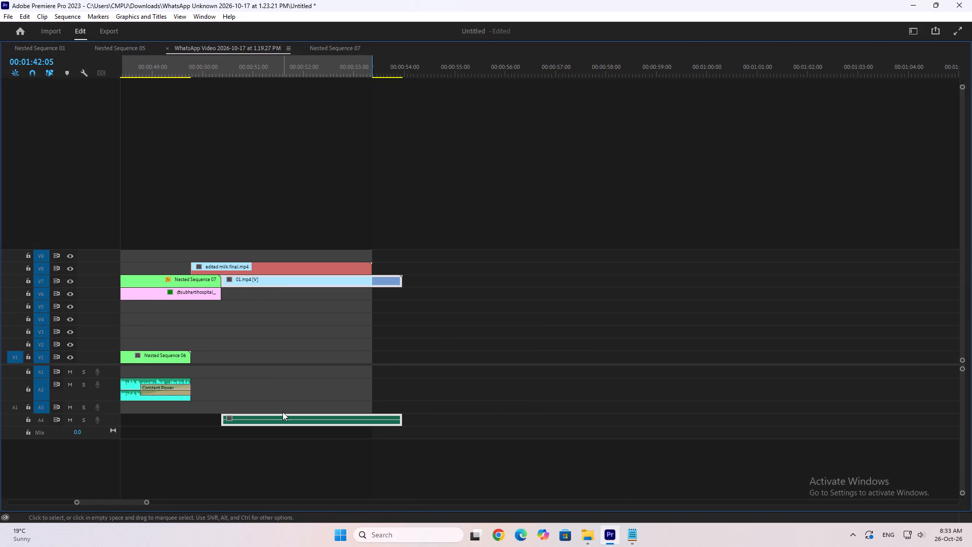
{"action": "key", "text": "ctrl+l"}
{"action": "left_click", "coordinate": [281, 420]}
{"action": "key", "text": "Delete"}
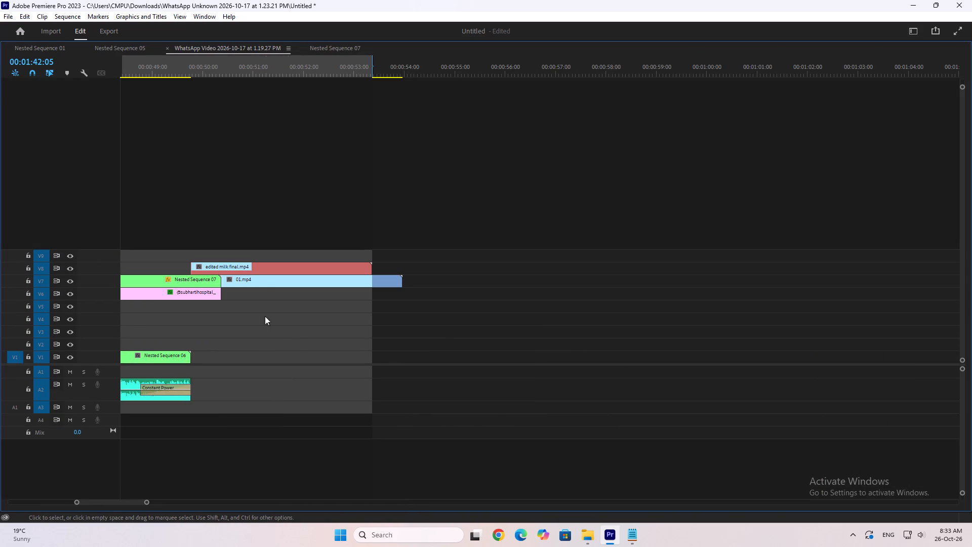
Move 01.mp4 to track V9, directly above the offline edited milk final.mp4 clip, starting at 00:00:49:23.
{"action": "left_click_drag", "start_coordinate": [264, 279], "coordinate": [234, 262]}
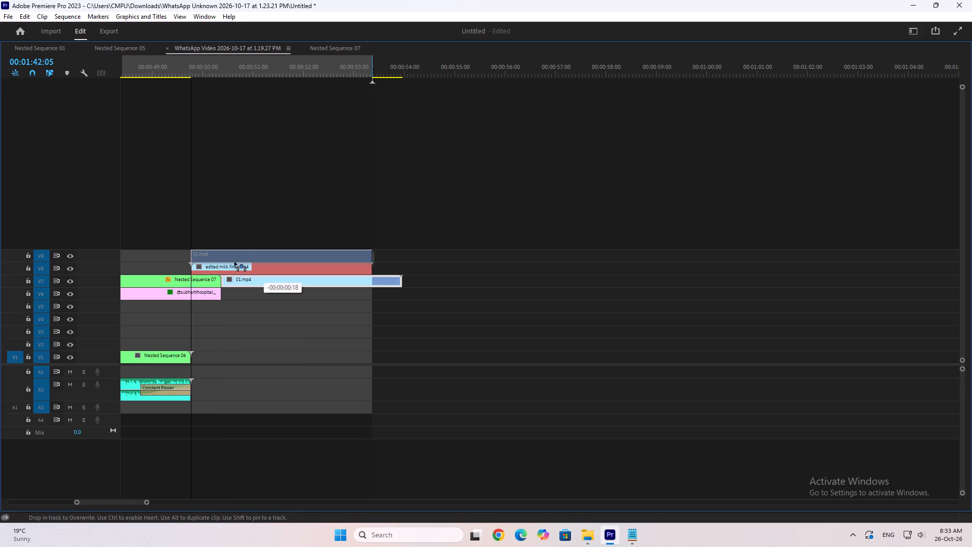
{"action": "left_click_drag", "start_coordinate": [234, 262], "coordinate": [227, 261]}
{"action": "left_click_drag", "start_coordinate": [235, 256], "coordinate": [248, 256]}
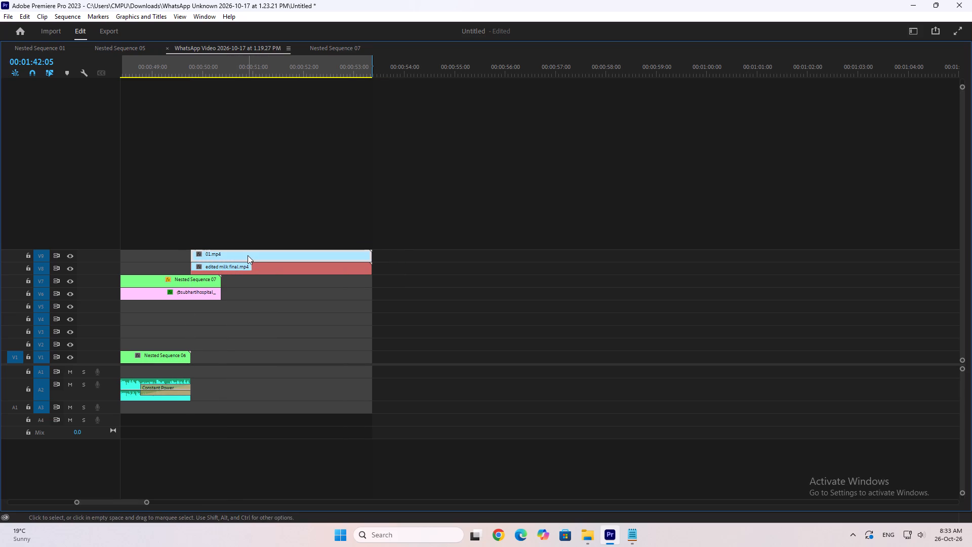
Delete the offline edited milk final.mp4 clip from track V8.
{"action": "left_click", "coordinate": [172, 60]}
{"action": "left_click", "coordinate": [272, 265]}
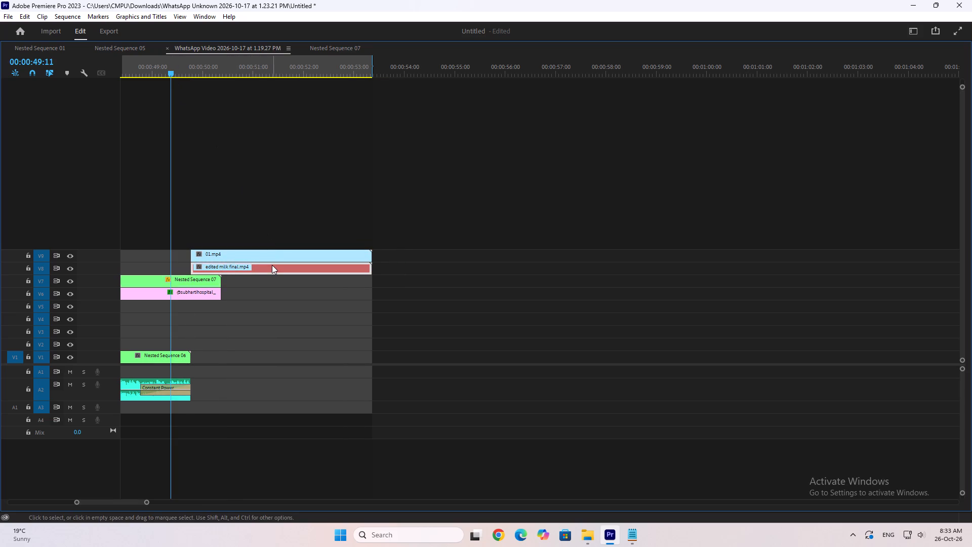
{"action": "key", "text": "Delete"}
Move 01.mp4 down one track to V8.
{"action": "left_click", "coordinate": [270, 254]}
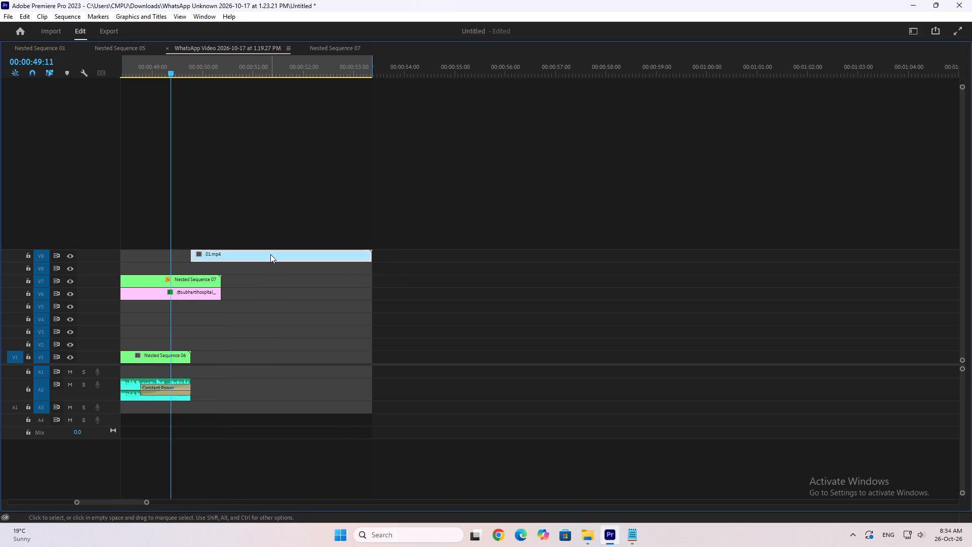
{"action": "key", "text": "alt+Down"}
Replay the end of the sequence several times and view it full screen to examine the cut into the new closing clip.
{"action": "scroll", "coordinate": [270, 254], "scroll_direction": "down", "scroll_amount": 11, "text": "alt"}
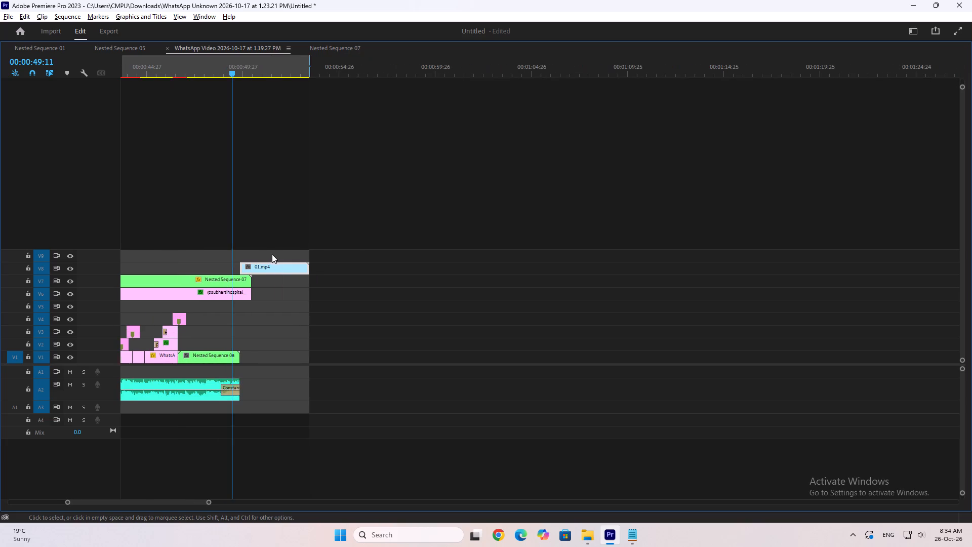
{"action": "scroll", "coordinate": [272, 254], "scroll_direction": "down", "scroll_amount": 4, "text": "alt"}
{"action": "key", "text": "grave"}
{"action": "scroll", "coordinate": [353, 440], "scroll_direction": "up", "scroll_amount": 8}
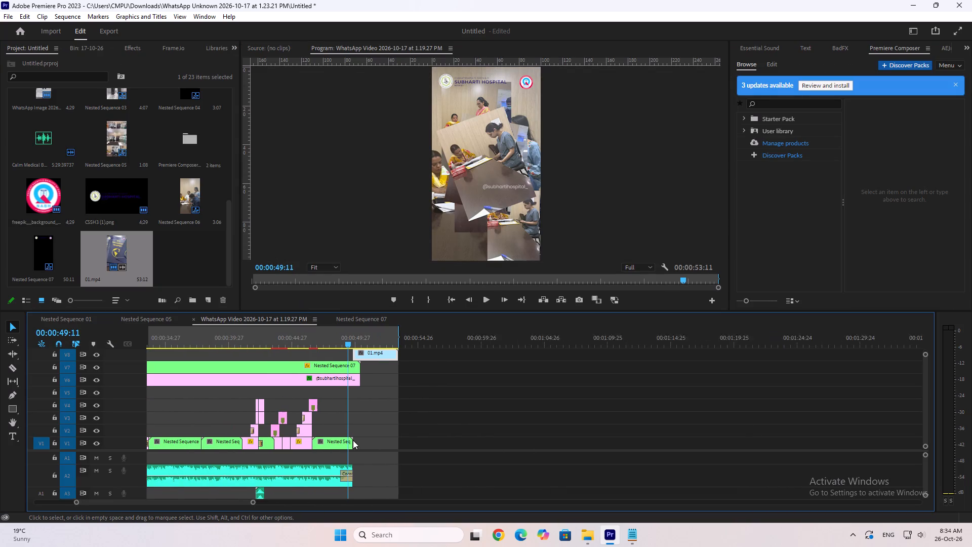
{"action": "scroll", "coordinate": [353, 440], "scroll_direction": "up", "scroll_amount": 2}
{"action": "left_click", "coordinate": [354, 338]}
{"action": "key", "text": "space"}
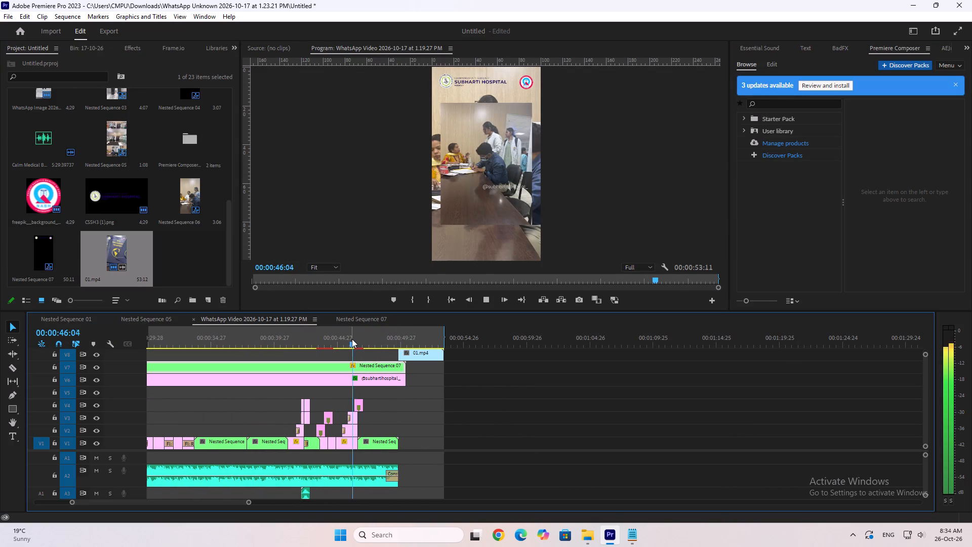
{"action": "scroll", "coordinate": [352, 339], "scroll_direction": "up", "scroll_amount": 7, "text": "alt"}
{"action": "scroll", "coordinate": [352, 339], "scroll_direction": "down", "scroll_amount": 4}
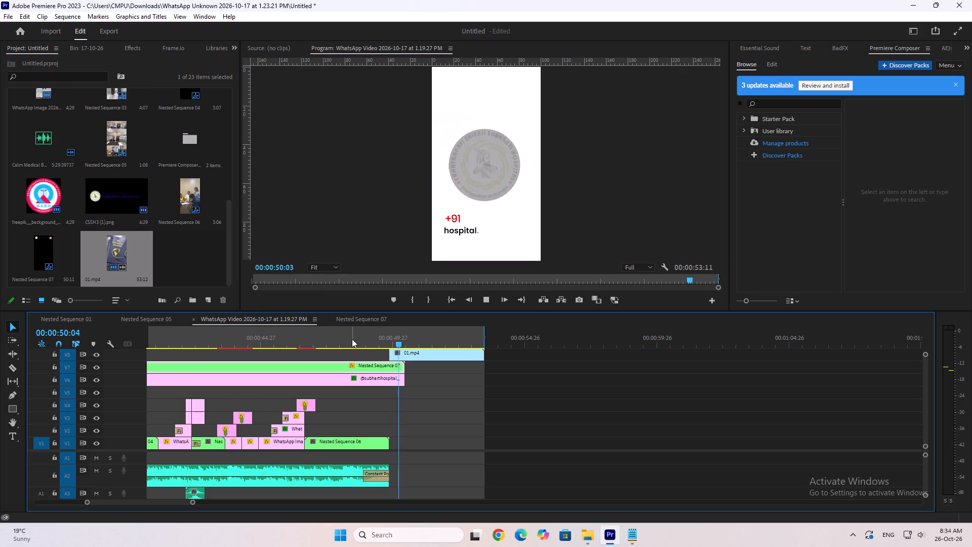
{"action": "left_click_drag", "start_coordinate": [391, 346], "coordinate": [378, 348]}
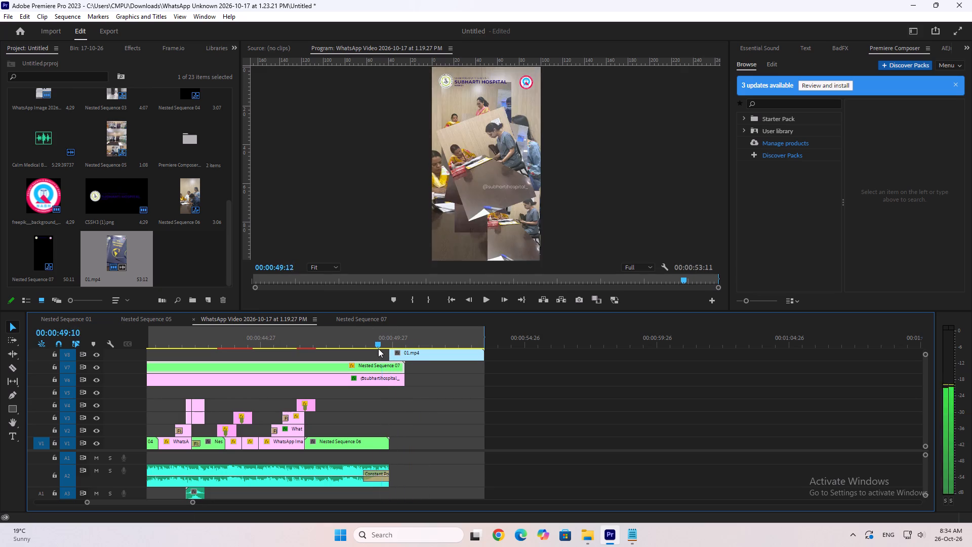
{"action": "left_click_drag", "start_coordinate": [378, 348], "coordinate": [378, 348]}
{"action": "key", "text": "space"}
{"action": "left_click", "coordinate": [378, 348]}
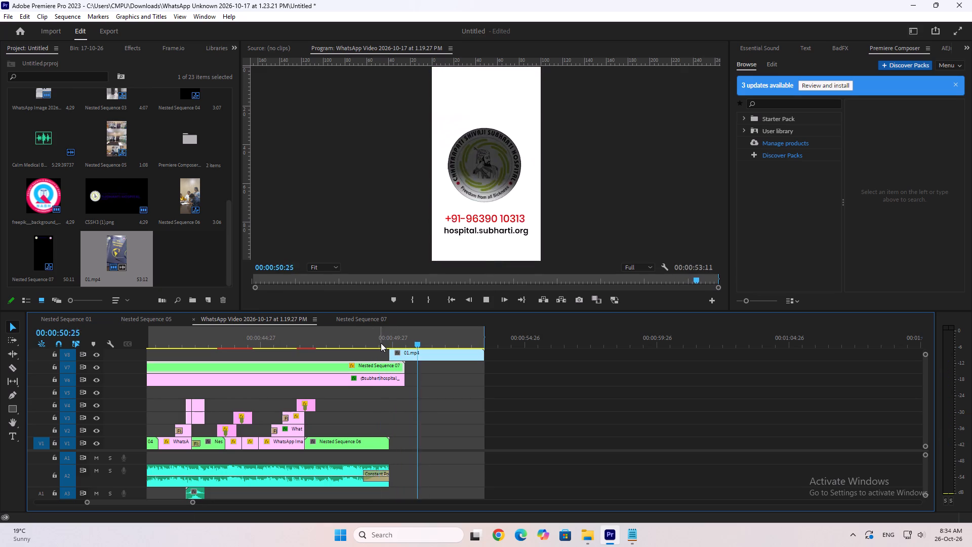
{"action": "left_click", "coordinate": [381, 343]}
{"action": "key", "text": "space"}
{"action": "key", "text": "space"}
{"action": "left_click", "coordinate": [433, 133]}
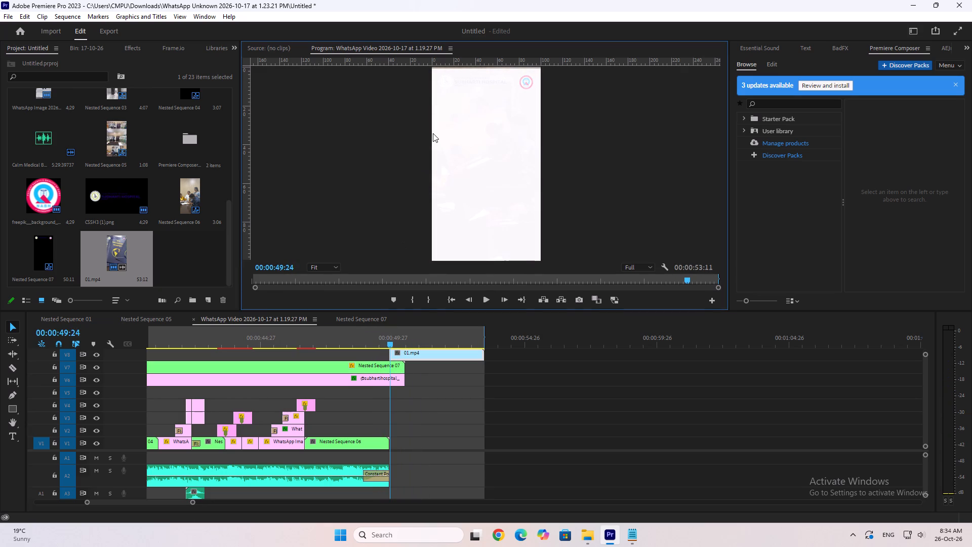
{"action": "key", "text": "ctrl+grave"}
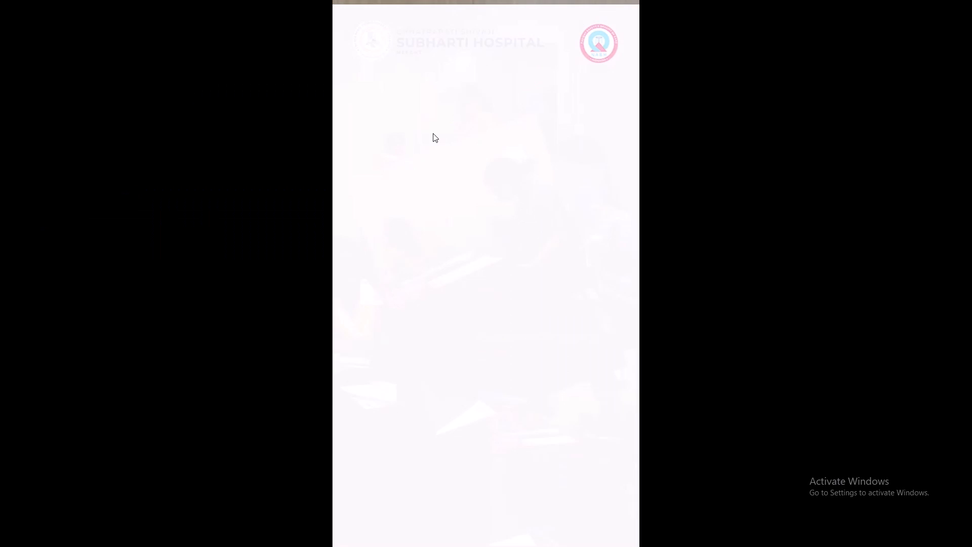
{"action": "key", "text": "ctrl+grave"}
{"action": "left_click", "coordinate": [355, 341]}
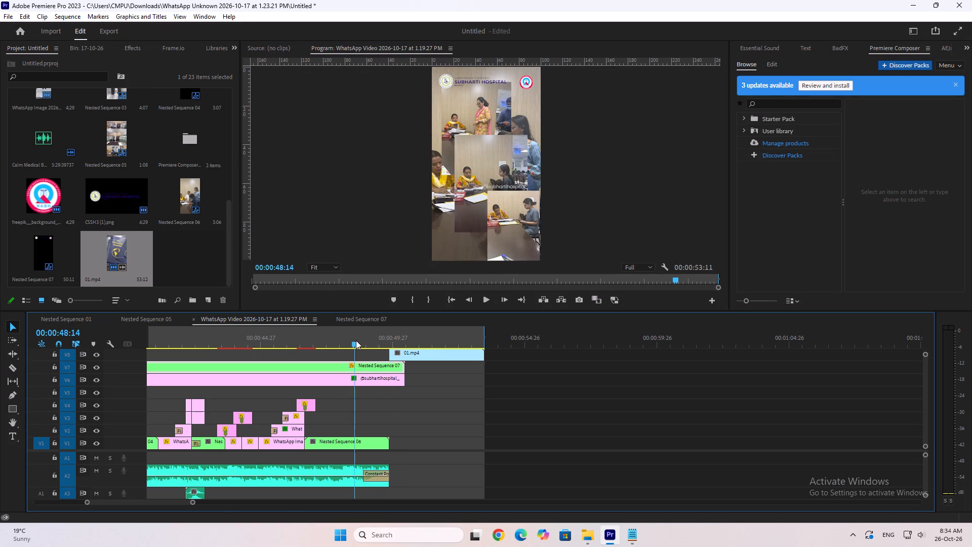
{"action": "key", "text": "space"}
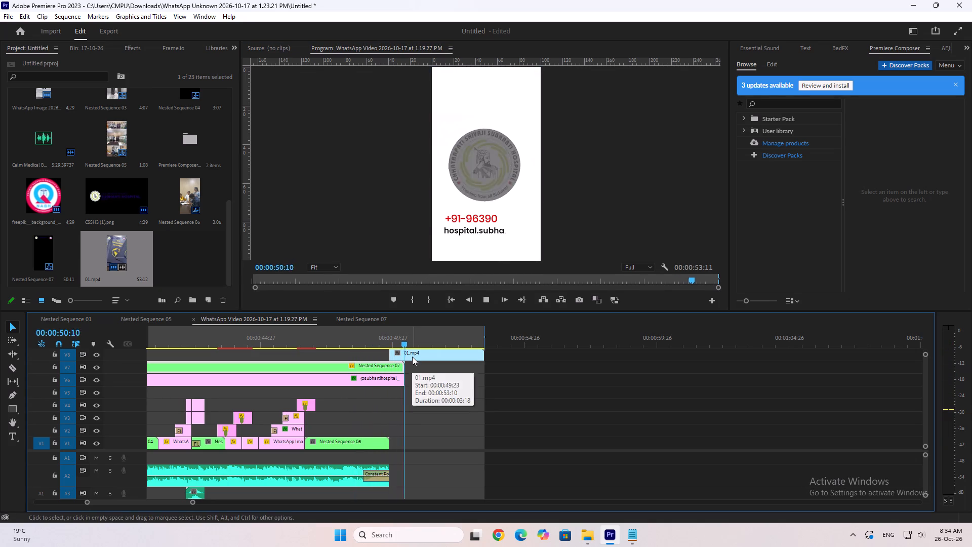
Find the Dip to White transition and apply it to the start of the 01.mp4 closing clip on track V8.
{"action": "key", "text": "space"}
{"action": "left_click_drag", "start_coordinate": [391, 334], "coordinate": [383, 337]}
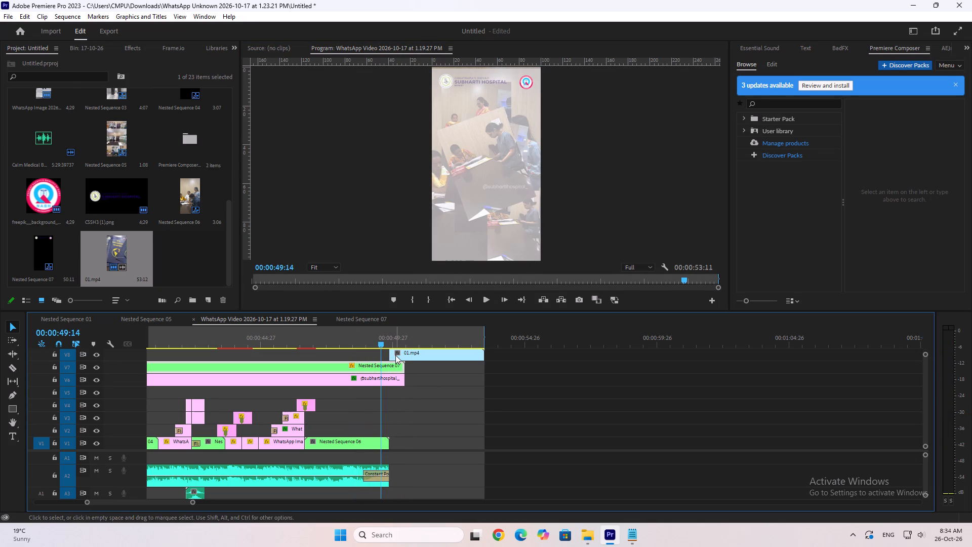
{"action": "key", "text": "Down"}
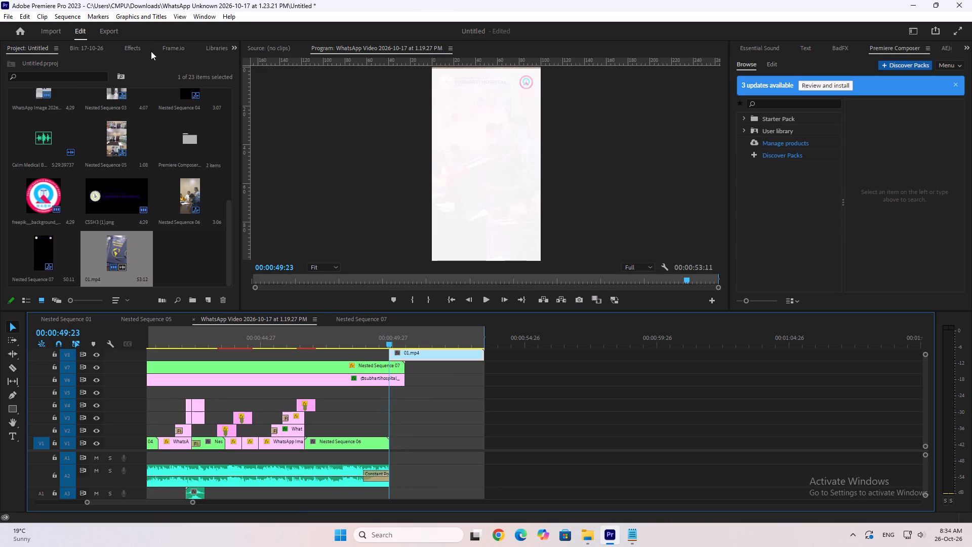
{"action": "left_click", "coordinate": [137, 45]}
{"action": "left_click_drag", "start_coordinate": [62, 64], "coordinate": [29, 67]}
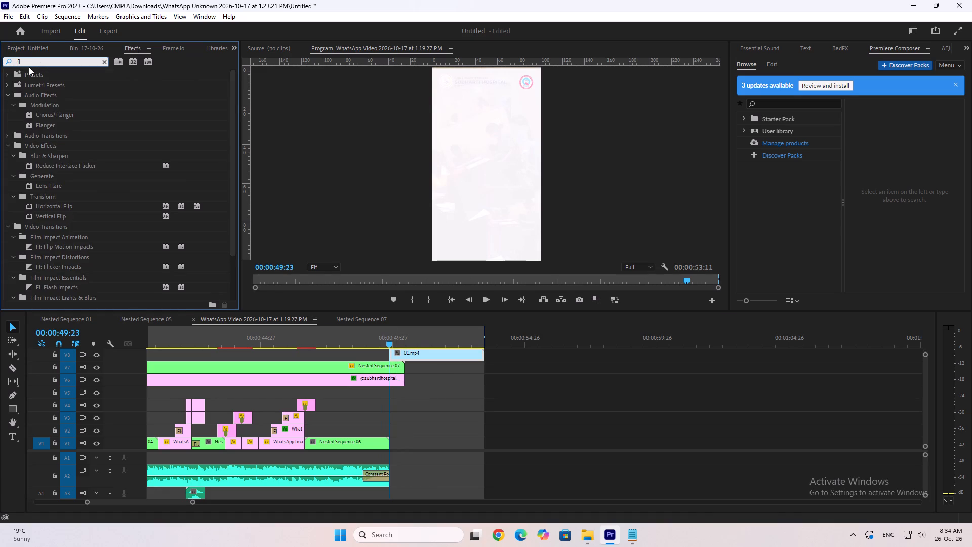
{"action": "key", "text": "BackSpace"}
{"action": "key", "text": "BackSpace"}
{"action": "type", "text": "white"}
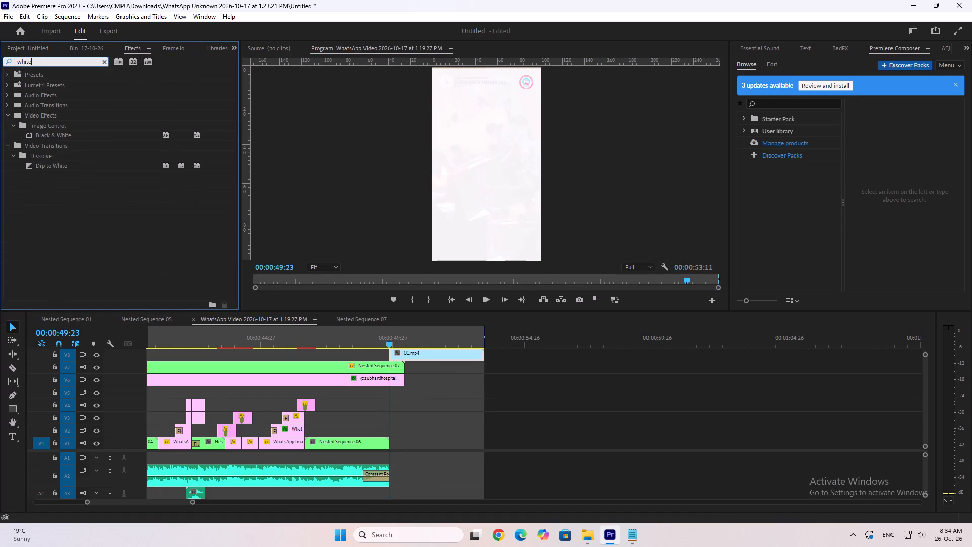
{"action": "left_click_drag", "start_coordinate": [64, 167], "coordinate": [312, 325]}
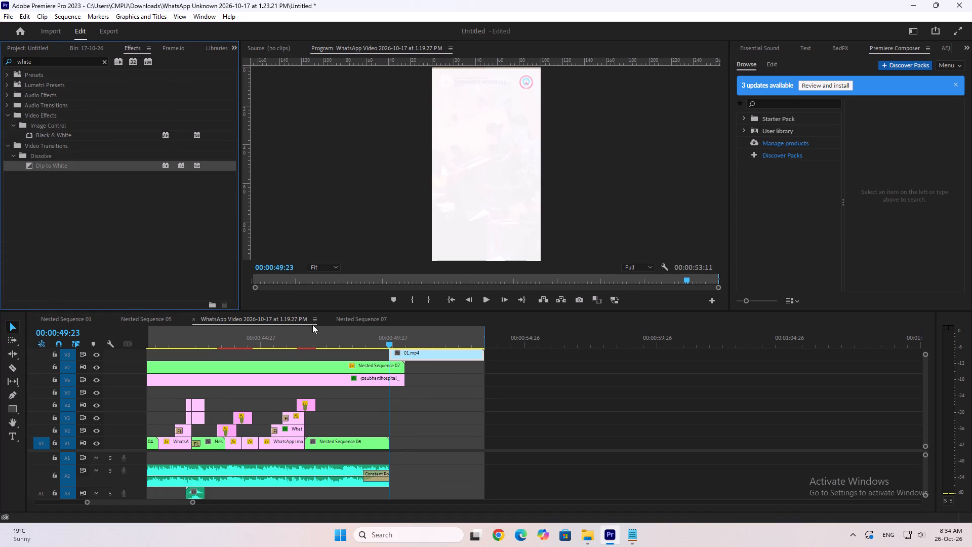
{"action": "left_click_drag", "start_coordinate": [312, 325], "coordinate": [396, 357]}
Preview the Dip to White transition full screen, then shorten it to about half a second on 01.mp4.
{"action": "left_click", "coordinate": [429, 249]}
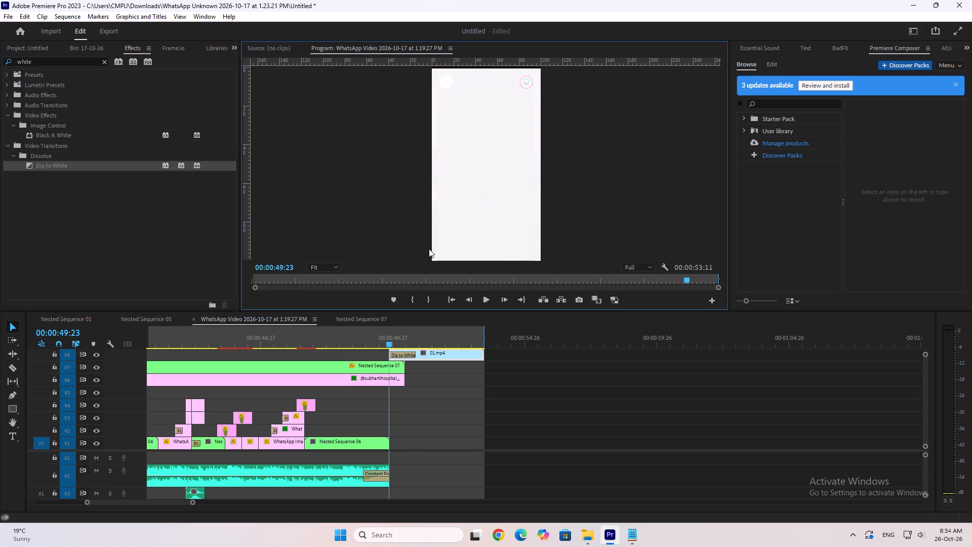
{"action": "type", "text": "`"}
{"action": "key", "text": "space"}
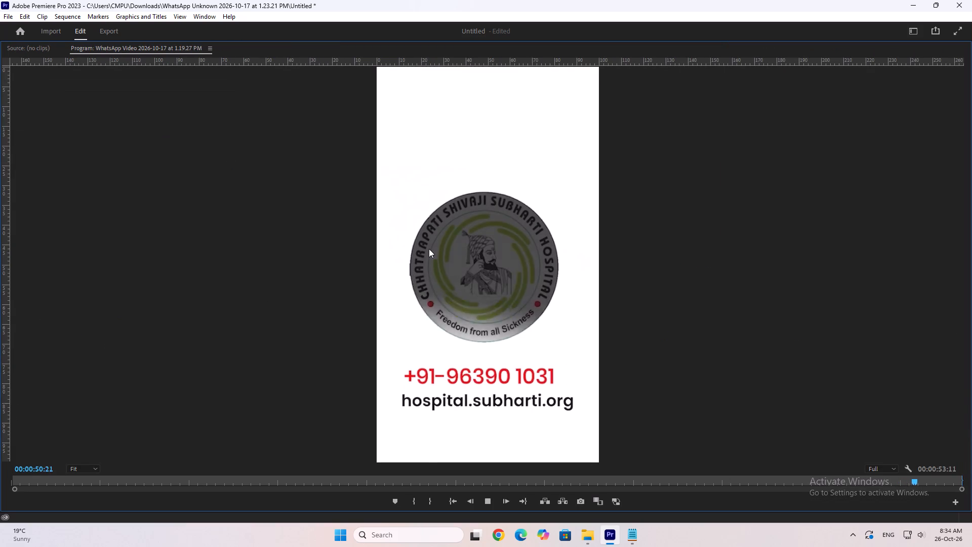
{"action": "key", "text": "space"}
{"action": "key", "text": "grave"}
{"action": "left_click_drag", "start_coordinate": [413, 356], "coordinate": [399, 357]}
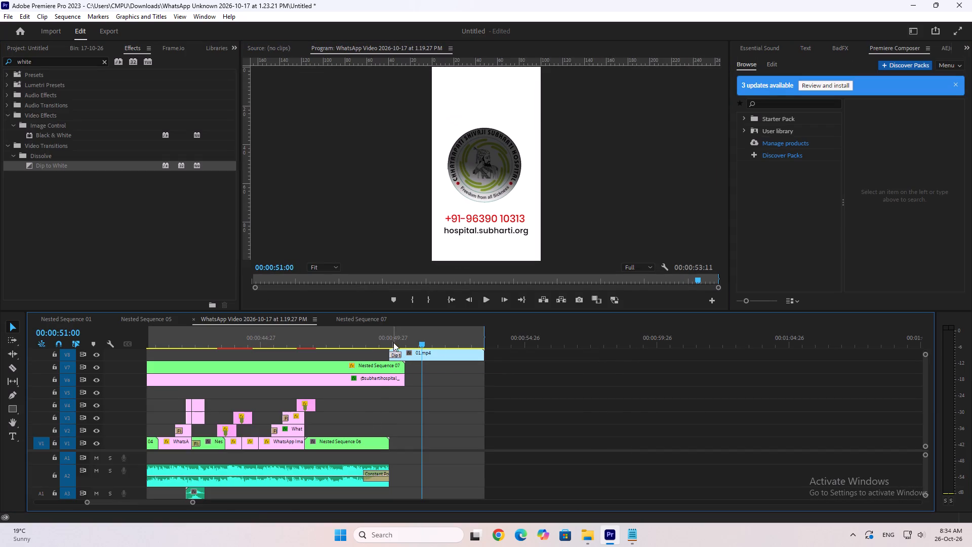
Extend the background music on track A2 by 00:00:03:18 so that it ends together with 01.mp4.
{"action": "left_click", "coordinate": [391, 341]}
{"action": "scroll", "coordinate": [391, 341], "scroll_direction": "up", "scroll_amount": 6}
{"action": "key", "text": "space"}
{"action": "key", "text": "space"}
{"action": "left_click", "coordinate": [472, 336]}
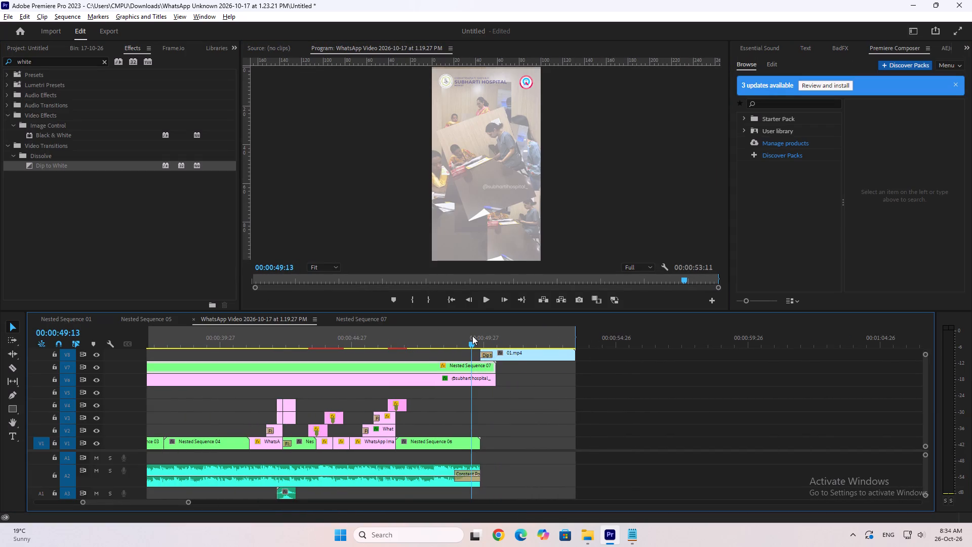
{"action": "scroll", "coordinate": [472, 336], "scroll_direction": "up", "scroll_amount": 6, "text": "alt"}
{"action": "key", "text": "space"}
{"action": "key", "text": "space"}
{"action": "left_click_drag", "start_coordinate": [490, 481], "coordinate": [672, 482]}
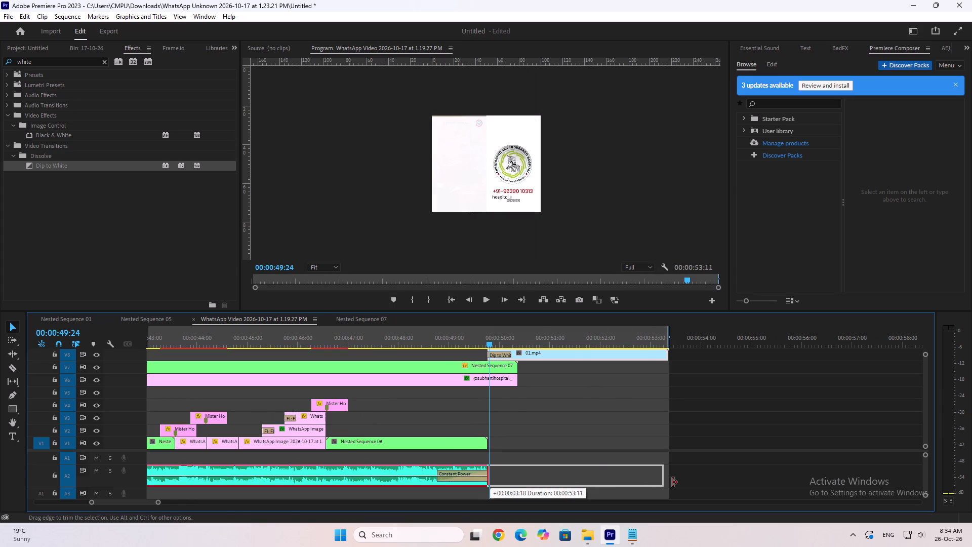
{"action": "left_click_drag", "start_coordinate": [672, 482], "coordinate": [672, 482]}
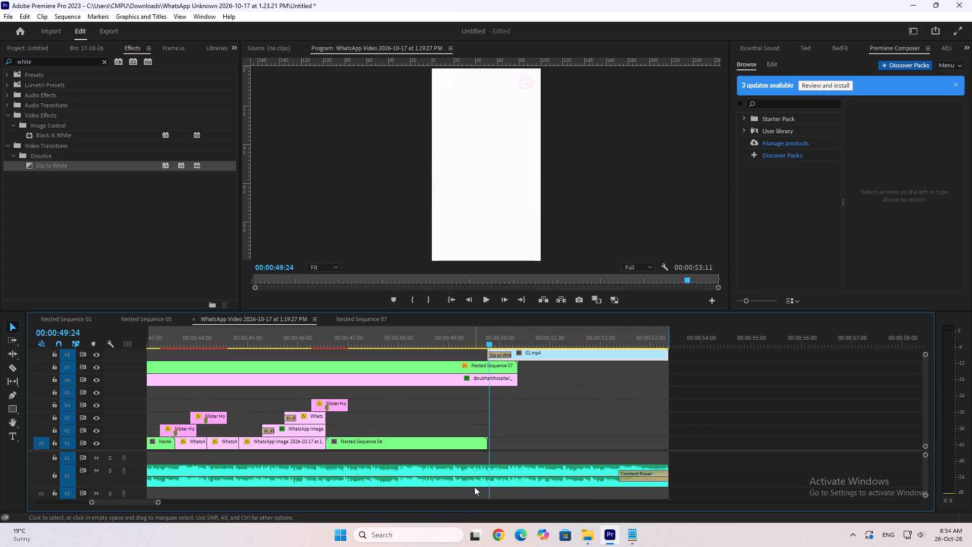
Add volume keyframes to the A2 music at the start of 01.mp4 and at the clip's end, lowering the last one for a fade-out.
{"action": "key", "text": "p"}
{"action": "left_click", "coordinate": [487, 476]}
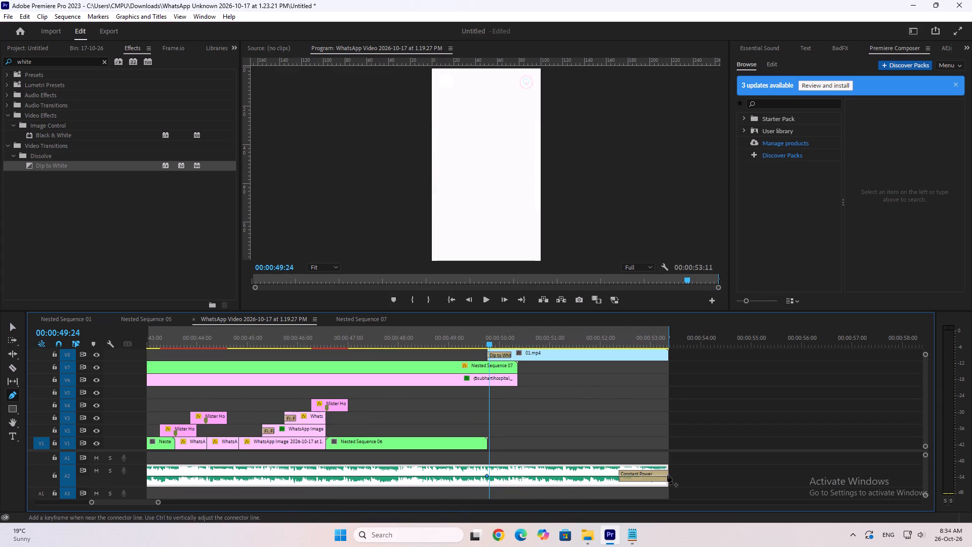
{"action": "left_click_drag", "start_coordinate": [667, 474], "coordinate": [668, 487]}
Play the end of the sequence several times to check the white transition and the music fade under the outro.
{"action": "left_click_drag", "start_coordinate": [445, 344], "coordinate": [436, 344]}
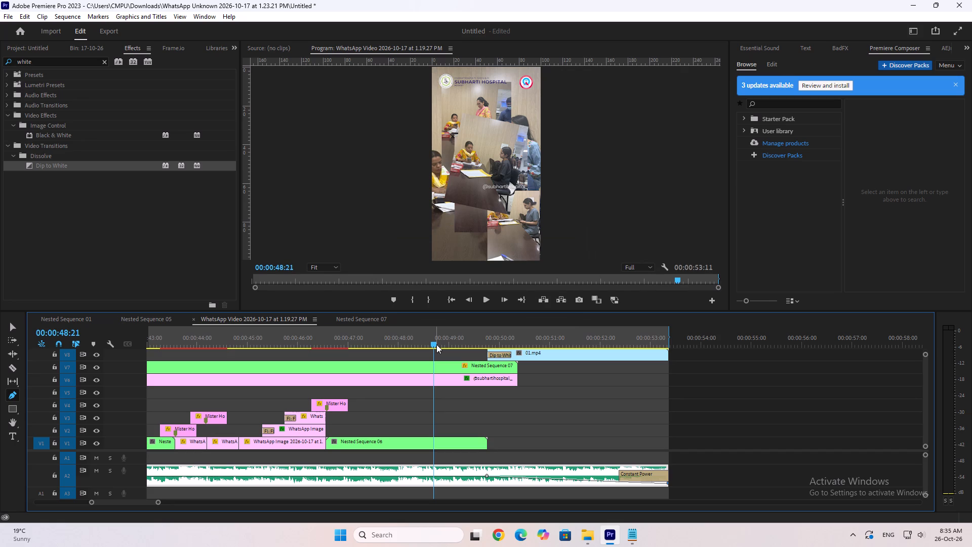
{"action": "key", "text": "space"}
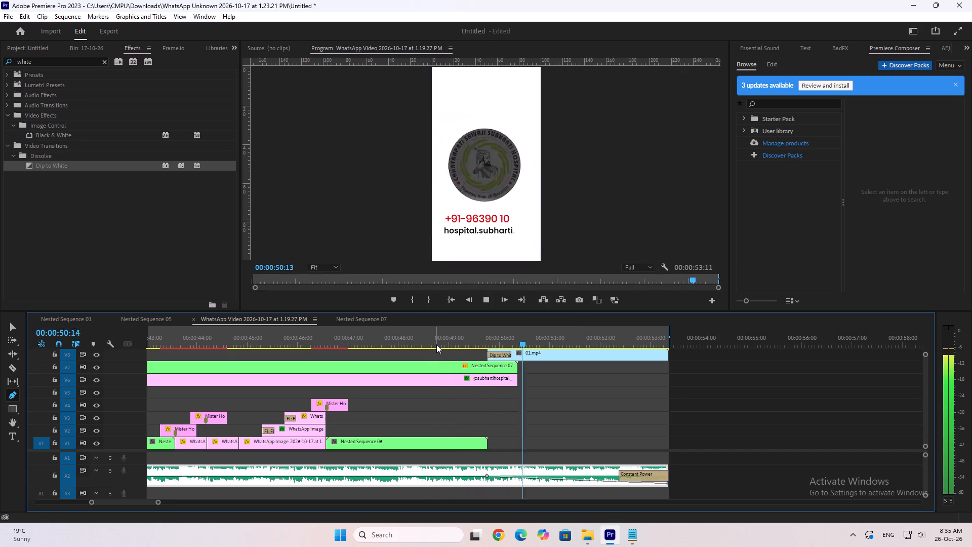
{"action": "key", "text": "space"}
{"action": "left_click", "coordinate": [473, 331]}
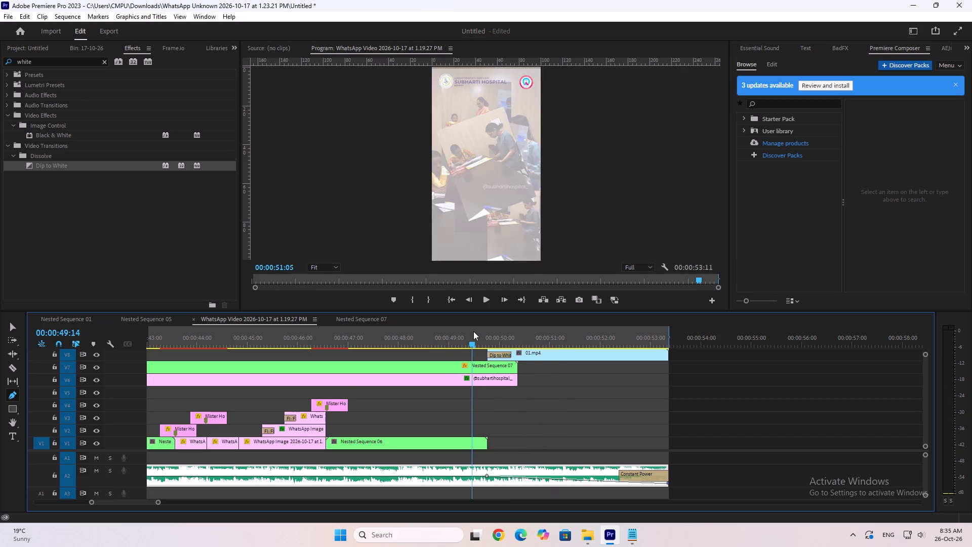
{"action": "key", "text": "space"}
{"action": "key", "text": "space"}
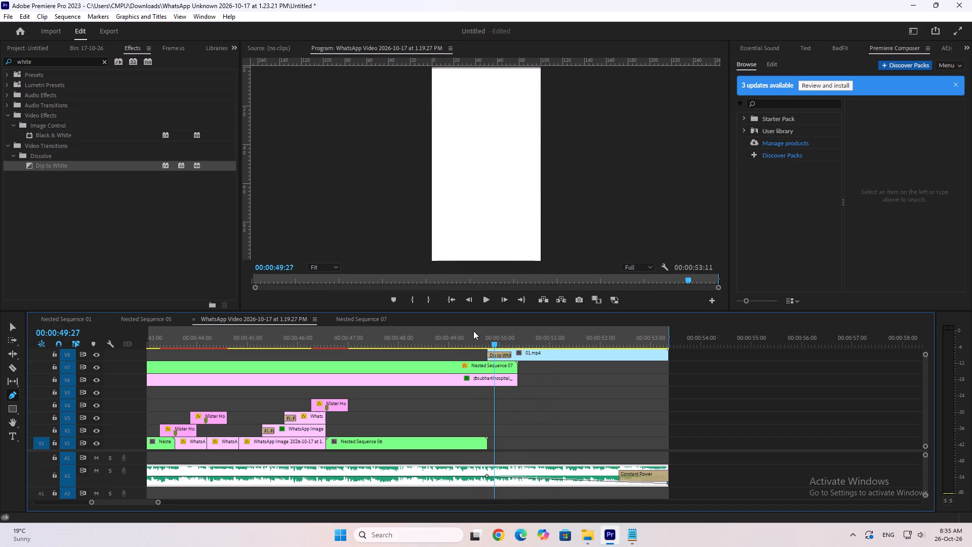
{"action": "key", "text": "space"}
{"action": "key", "text": "space"}
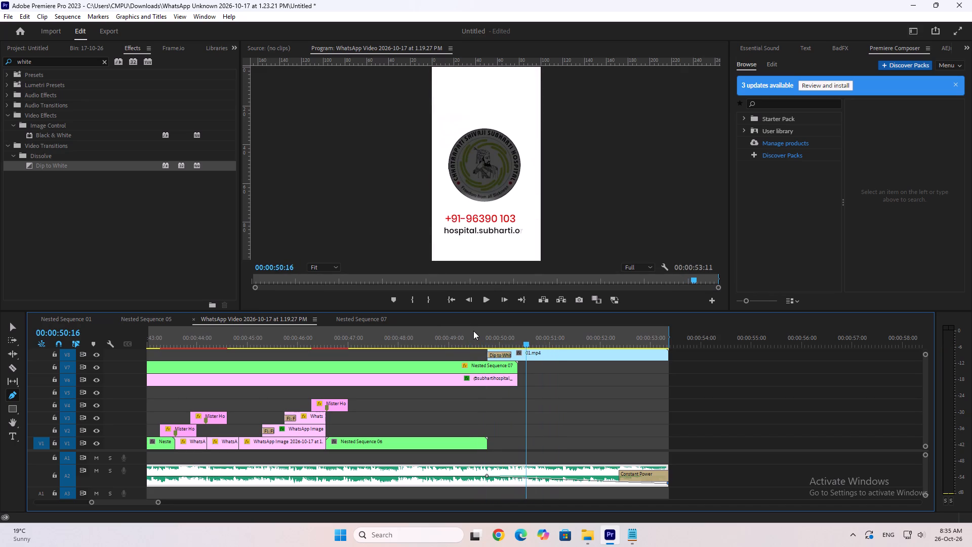
{"action": "left_click", "coordinate": [473, 331]}
{"action": "key", "text": "space"}
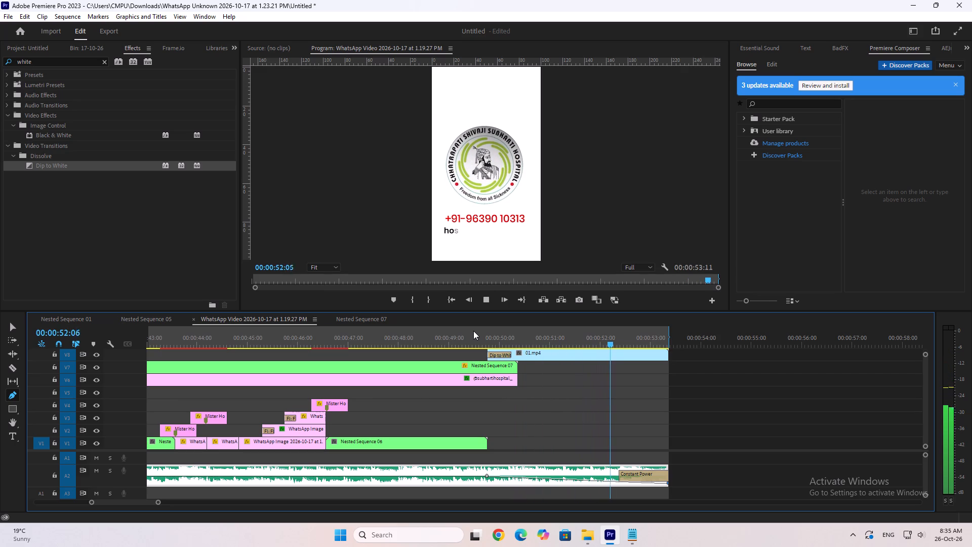
{"action": "key", "text": "space"}
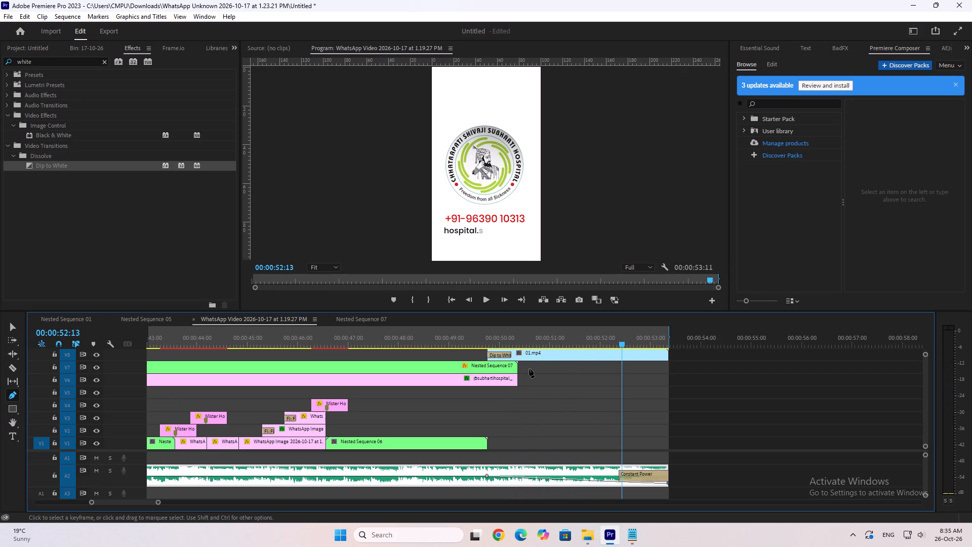
Save the project.
{"action": "left_click", "coordinate": [531, 369]}
{"action": "key", "text": "ctrl+s"}
Step back through the edit points to the start of the sequence and play the video from 00:00:00:00 to review it.
{"action": "scroll", "coordinate": [497, 381], "scroll_direction": "down", "scroll_amount": 12, "text": "alt"}
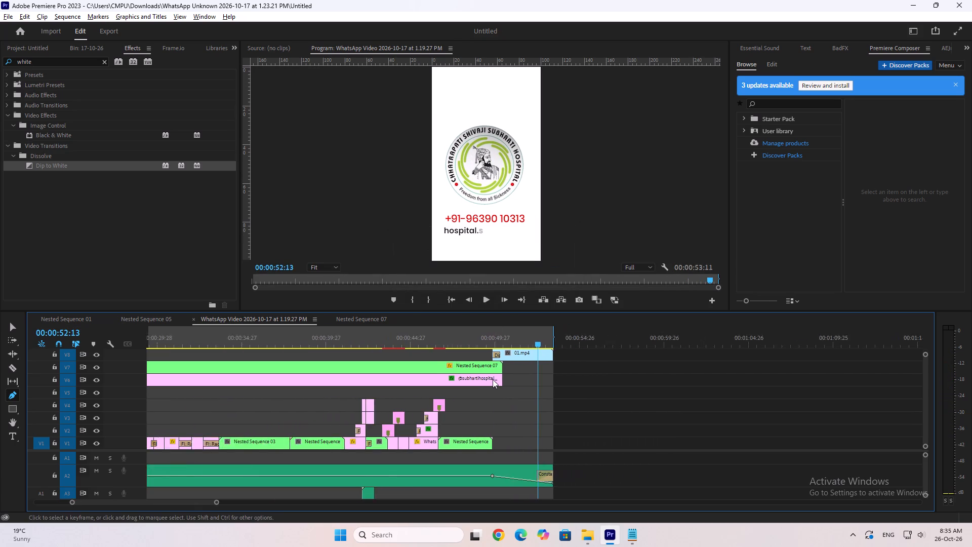
{"action": "scroll", "coordinate": [493, 379], "scroll_direction": "down", "scroll_amount": 2, "text": "alt"}
{"action": "scroll", "coordinate": [493, 379], "scroll_direction": "up", "scroll_amount": 15, "text": "alt"}
{"action": "key", "text": "Up"}
{"action": "key", "text": "Up"}
{"action": "key", "text": "Up"}
{"action": "key", "text": "Up"}
{"action": "key", "text": "Up"}
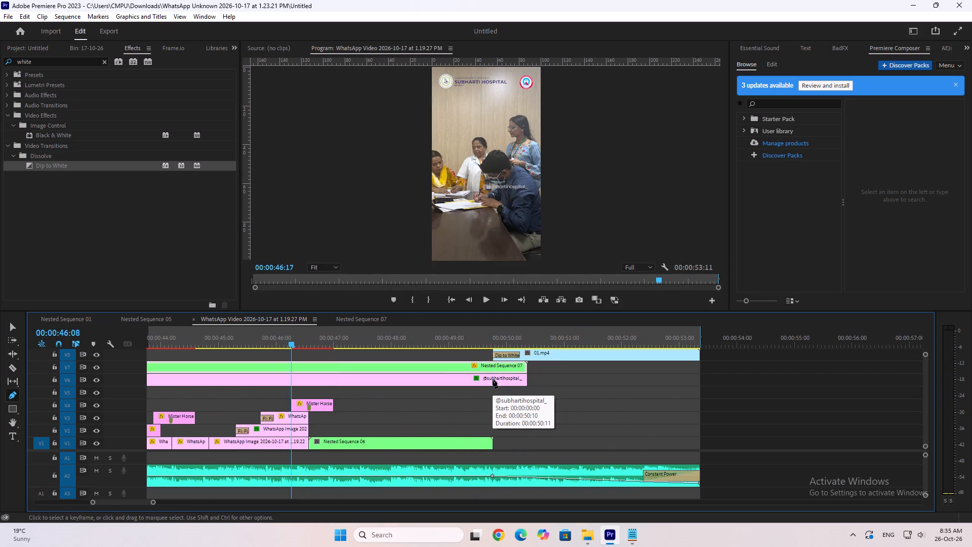
{"action": "key", "text": "Up"}
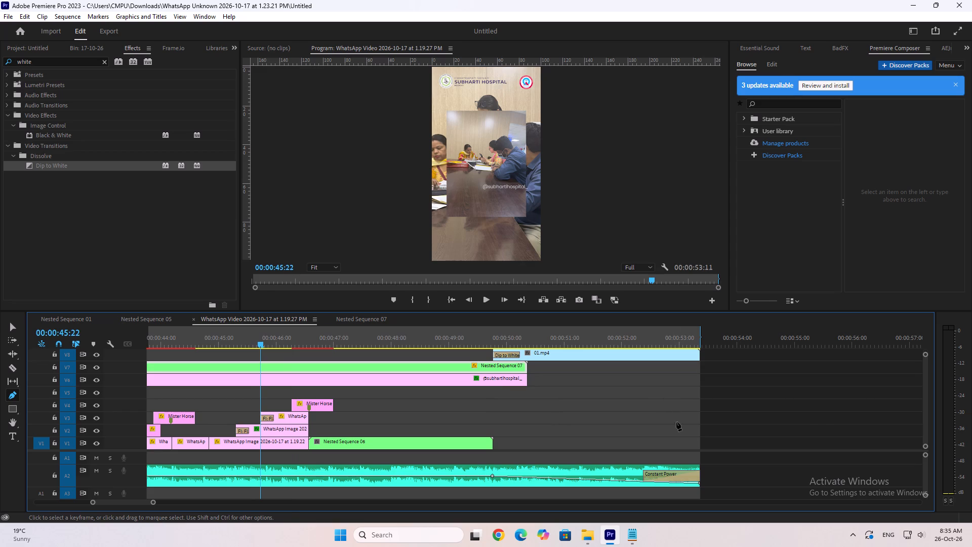
{"action": "key", "text": "v"}
{"action": "key", "text": "Up"}
{"action": "key", "text": "Up"}
{"action": "key", "text": "Up"}
{"action": "key", "text": "Up"}
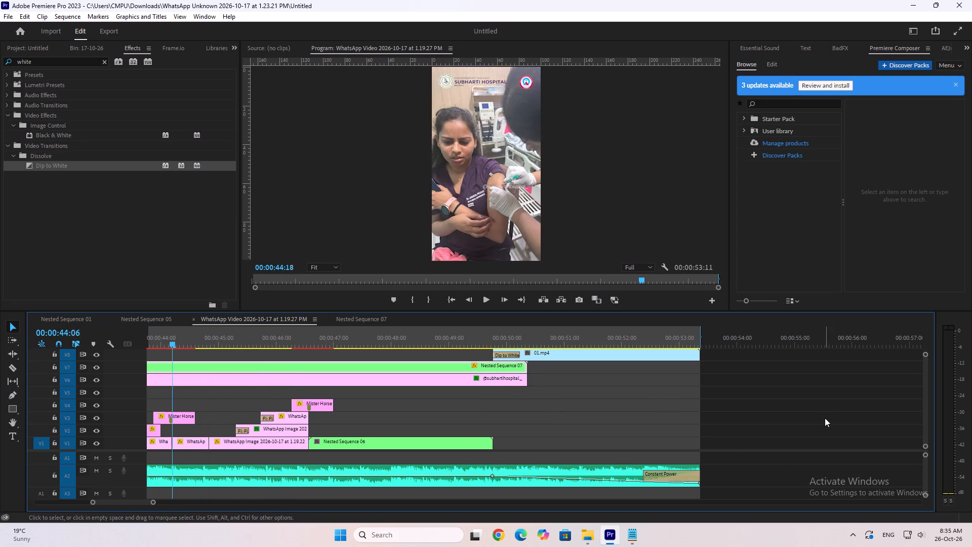
{"action": "key", "text": "Up"}
{"action": "key", "text": "Up"}
{"action": "key", "text": "Up"}
{"action": "key", "text": "Up"}
{"action": "key", "text": "Up"}
{"action": "key", "text": "Up"}
{"action": "key", "text": "Up"}
{"action": "key", "text": "Up"}
{"action": "key", "text": "Up"}
{"action": "key", "text": "Up"}
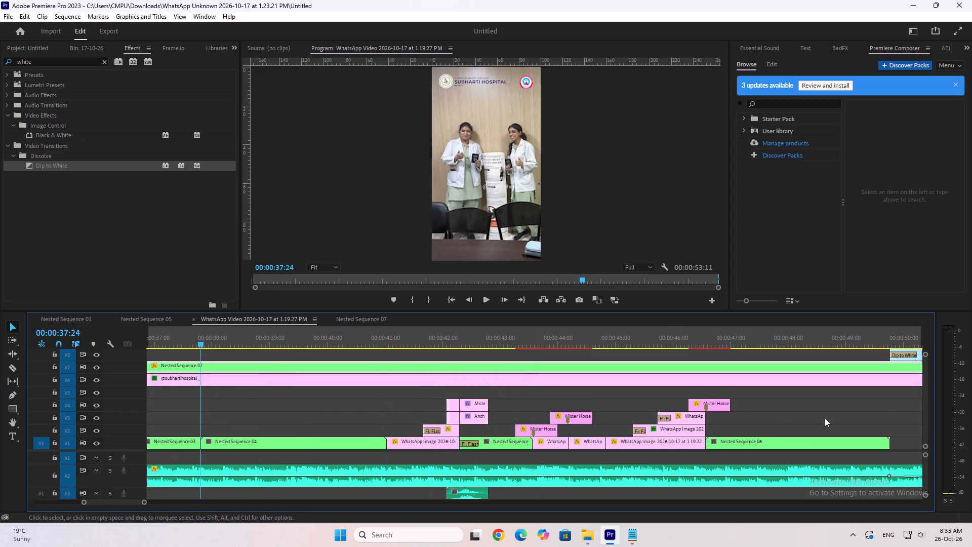
{"action": "key", "text": "Up"}
{"action": "key", "text": "Up"}
{"action": "key", "text": "Up"}
{"action": "key", "text": "Up"}
{"action": "key", "text": "Up"}
{"action": "key", "text": "Up"}
{"action": "key", "text": "Up"}
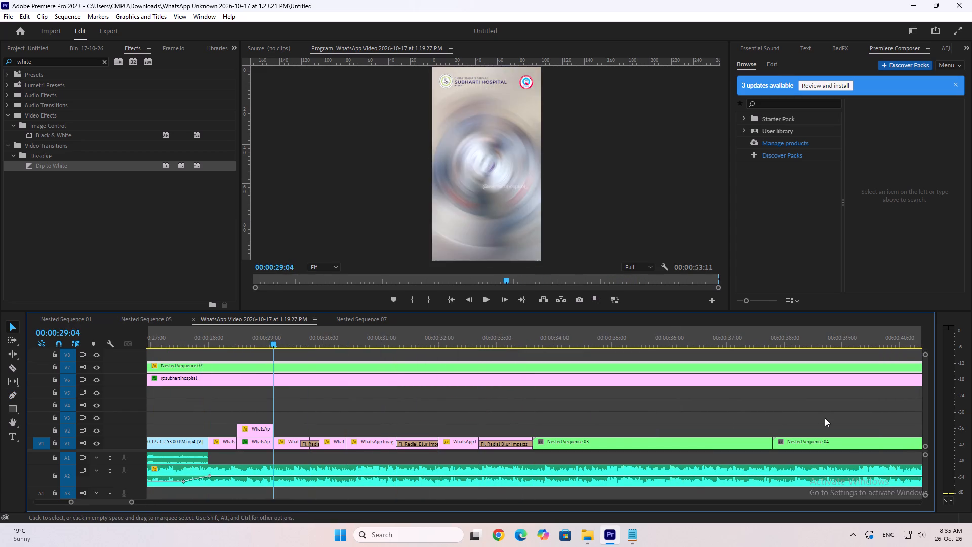
{"action": "key", "text": "Up"}
{"action": "key", "text": "Up"}
{"action": "key", "text": "Up"}
{"action": "key", "text": "Up"}
{"action": "key", "text": "Up"}
{"action": "key", "text": "Up"}
{"action": "key", "text": "Up"}
{"action": "key", "text": "Up"}
{"action": "key", "text": "Up"}
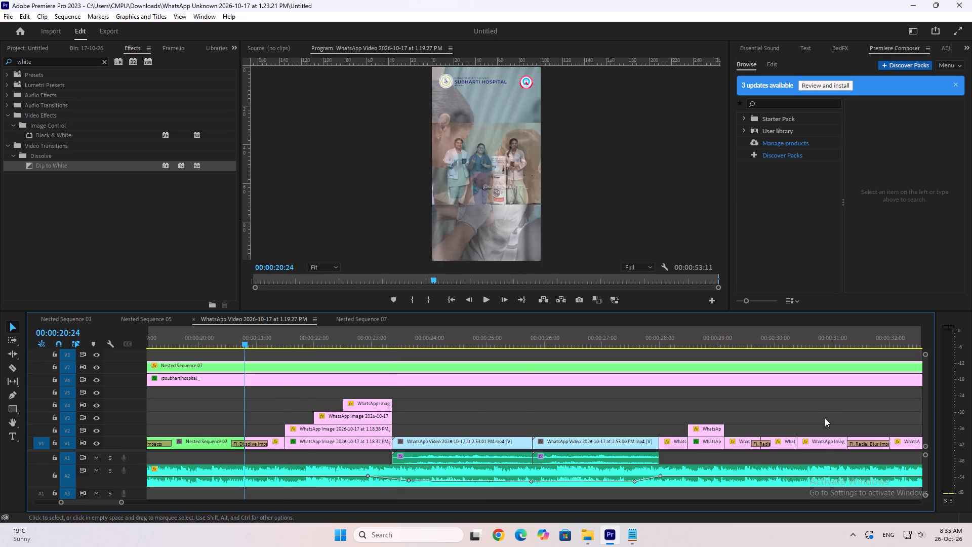
{"action": "key", "text": "Up"}
{"action": "key", "text": "Up"}
{"action": "key", "text": "Up"}
{"action": "key", "text": "Up"}
{"action": "key", "text": "Up"}
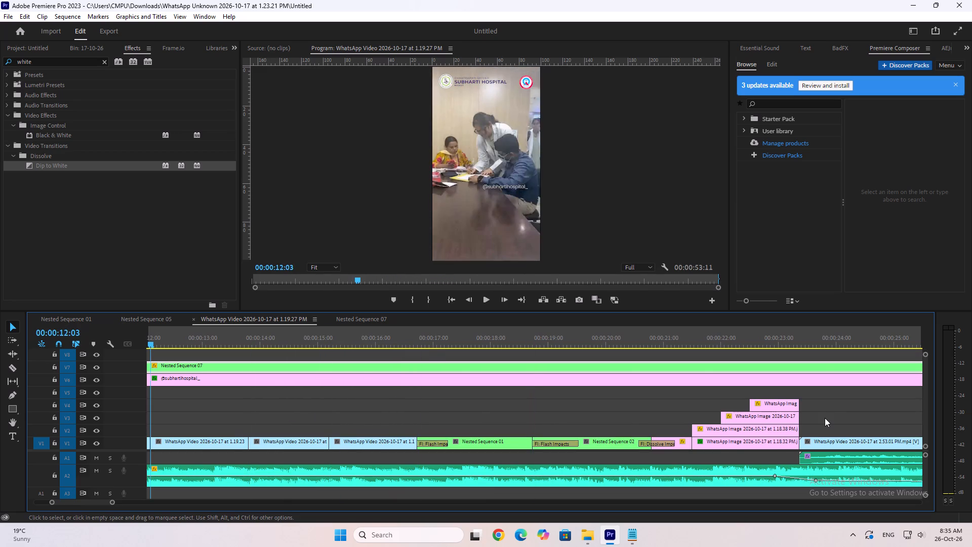
{"action": "key", "text": "Up"}
{"action": "key", "text": "Up"}
{"action": "key", "text": "Up"}
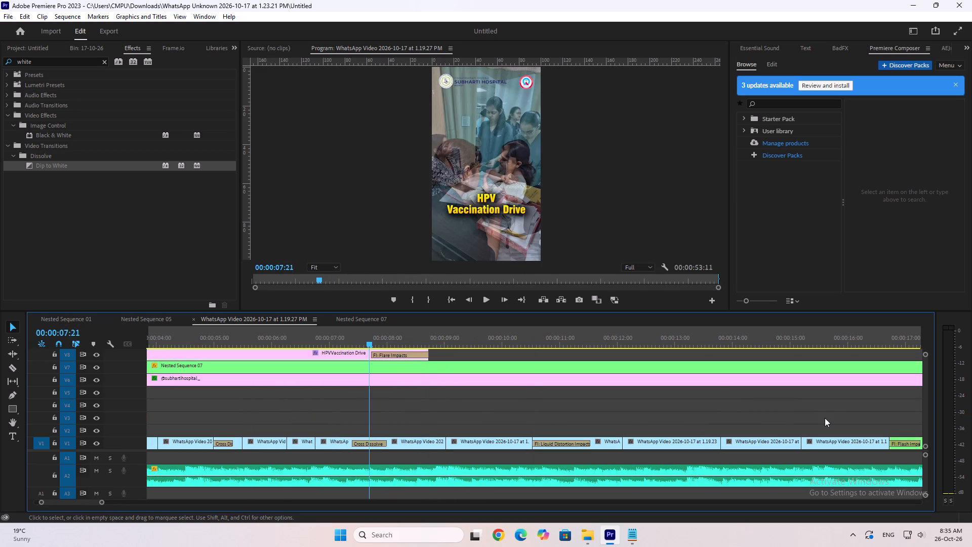
{"action": "key", "text": "Up"}
{"action": "key", "text": "Up"}
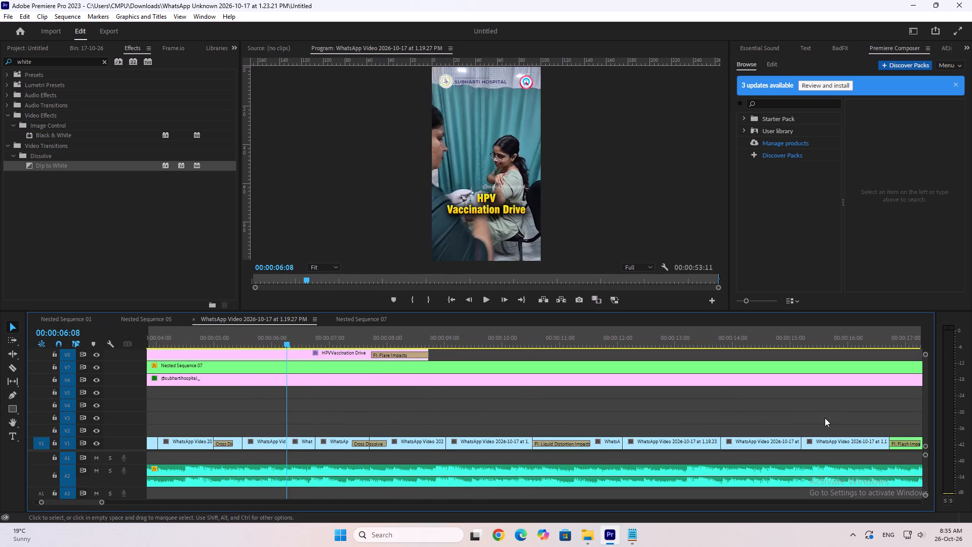
{"action": "key", "text": "Up"}
{"action": "key", "text": "Up"}
{"action": "key", "text": "Up"}
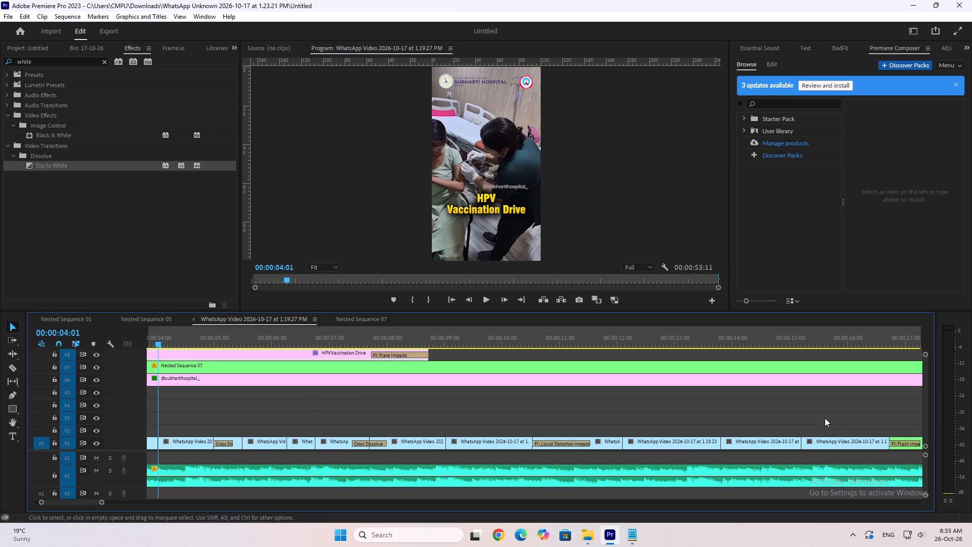
{"action": "key", "text": "Up"}
{"action": "key", "text": "Up"}
{"action": "key", "text": "Up"}
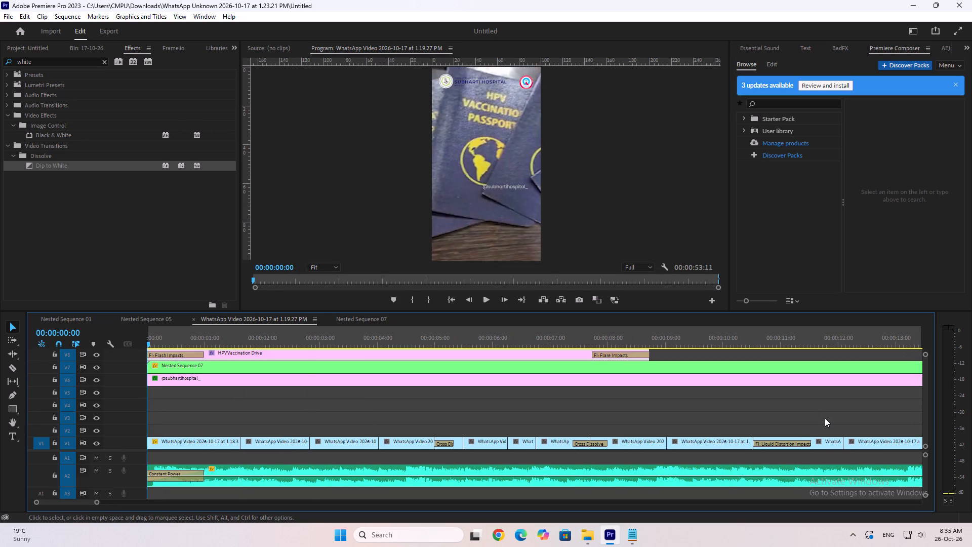
{"action": "key", "text": "Up"}
{"action": "key", "text": "space"}
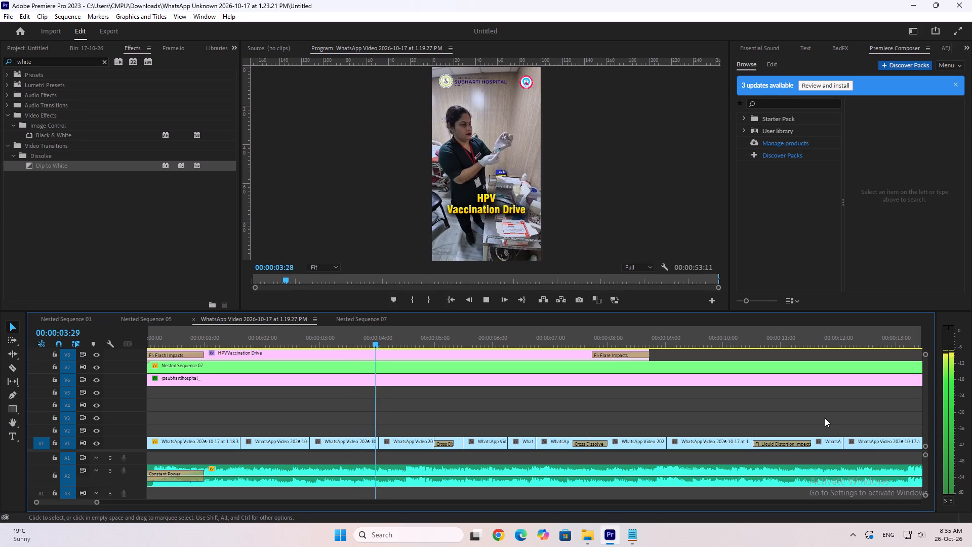
Stop the review playback, fit more of the sequence into the timeline and save the project.
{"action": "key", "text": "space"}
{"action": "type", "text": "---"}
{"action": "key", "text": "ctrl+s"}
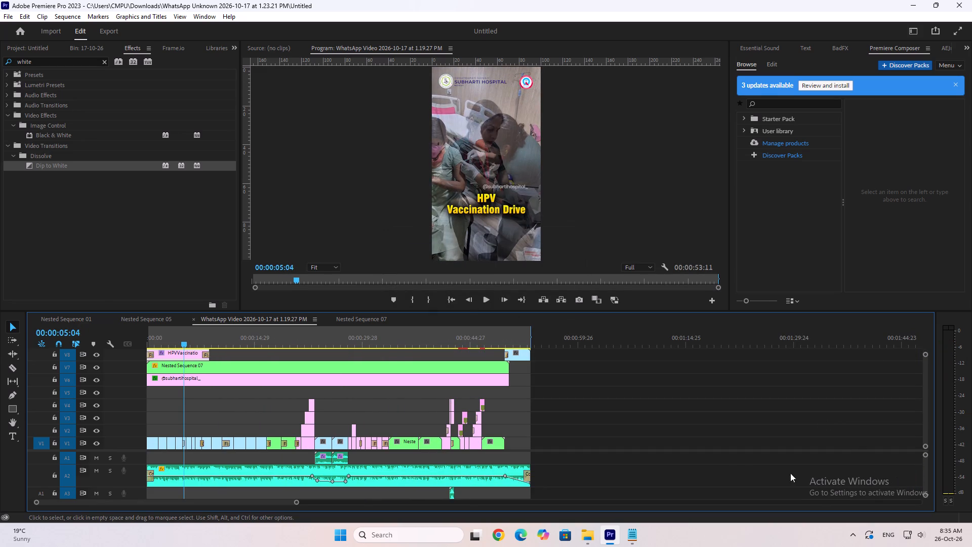
Export the sequence as an H.264 video named "with heading 01" to the New folder that holds the earlier export 01.
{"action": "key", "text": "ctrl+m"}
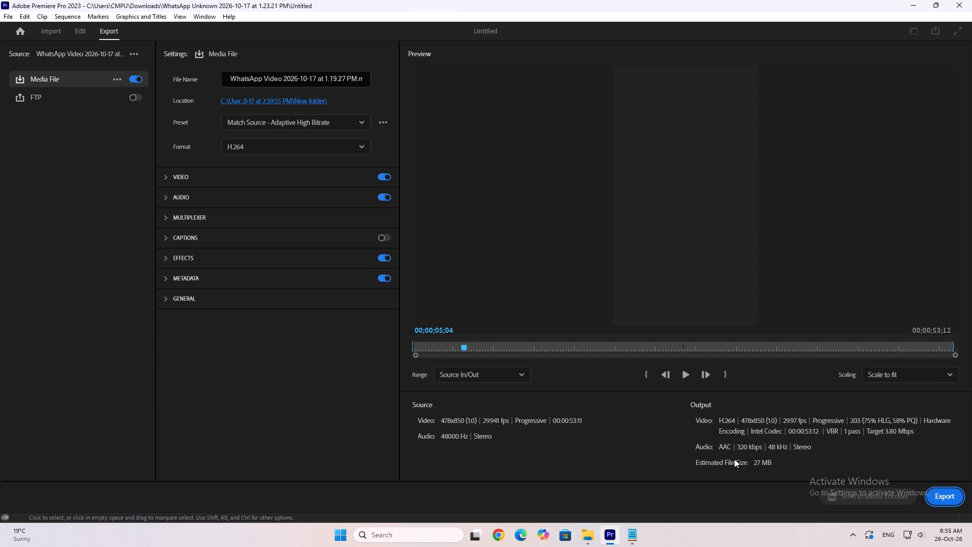
{"action": "left_click", "coordinate": [258, 103]}
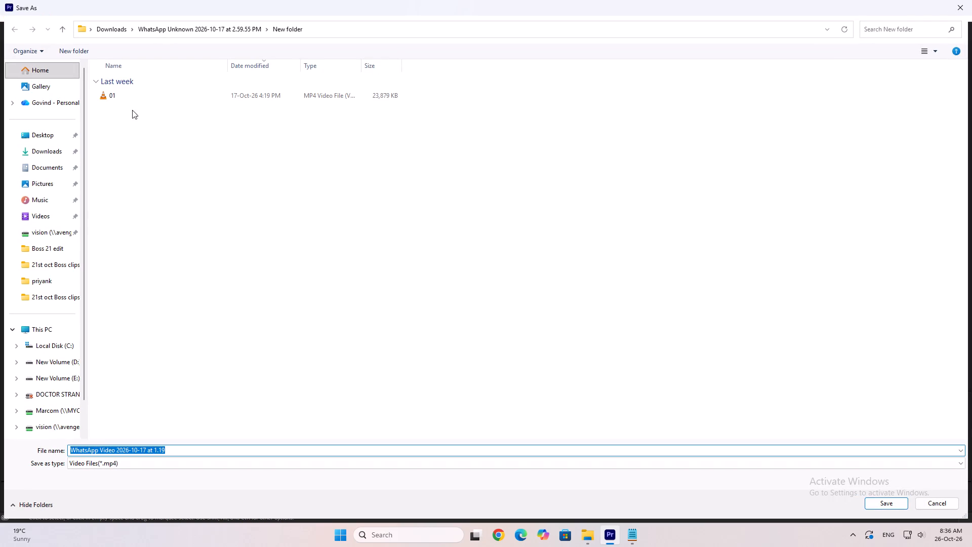
{"action": "left_click", "coordinate": [134, 97]}
{"action": "left_click", "coordinate": [291, 146]}
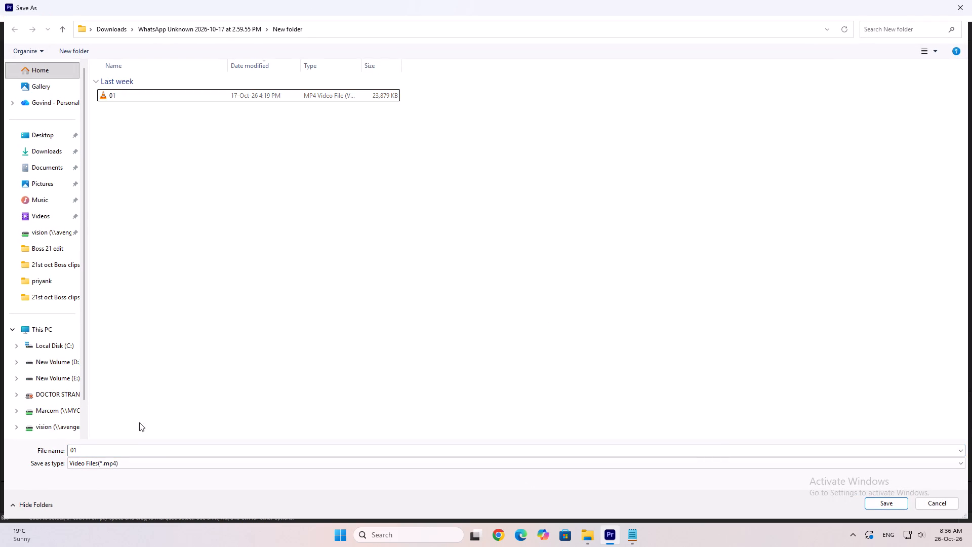
{"action": "left_click", "coordinate": [124, 446]}
{"action": "left_click", "coordinate": [120, 454]}
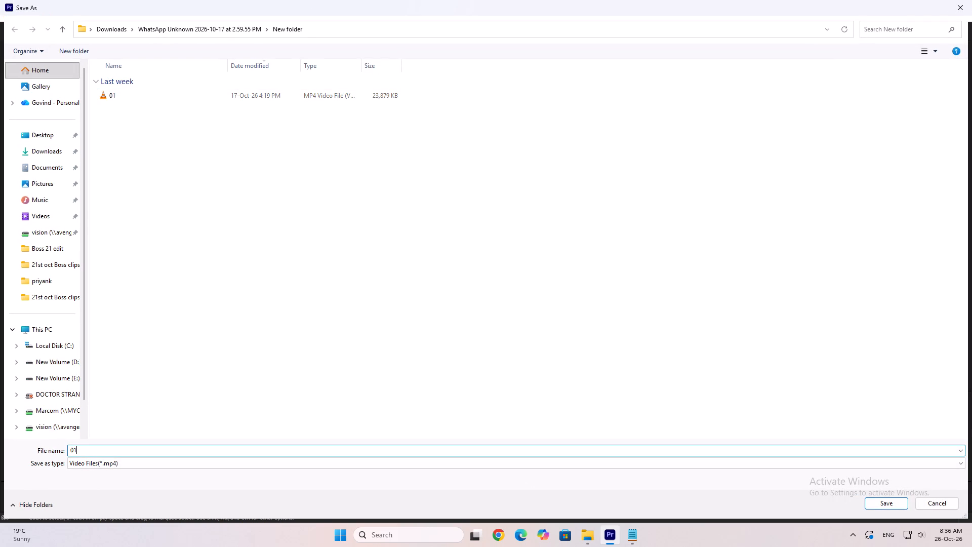
{"action": "key", "text": "BackSpace"}
{"action": "key", "text": "BackSpace"}
{"action": "key", "text": "BackSpace"}
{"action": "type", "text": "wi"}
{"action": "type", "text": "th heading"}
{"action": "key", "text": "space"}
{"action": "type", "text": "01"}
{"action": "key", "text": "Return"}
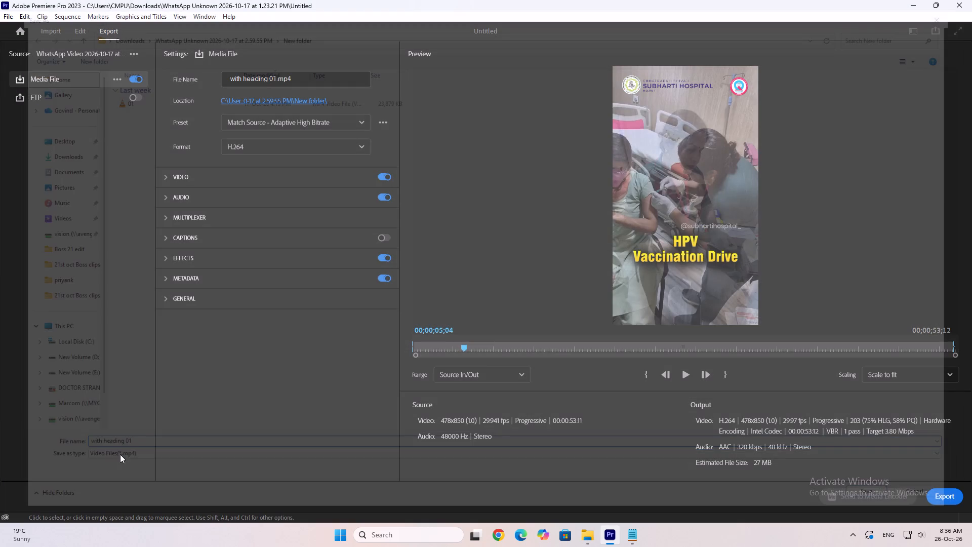
{"action": "left_click", "coordinate": [936, 504]}
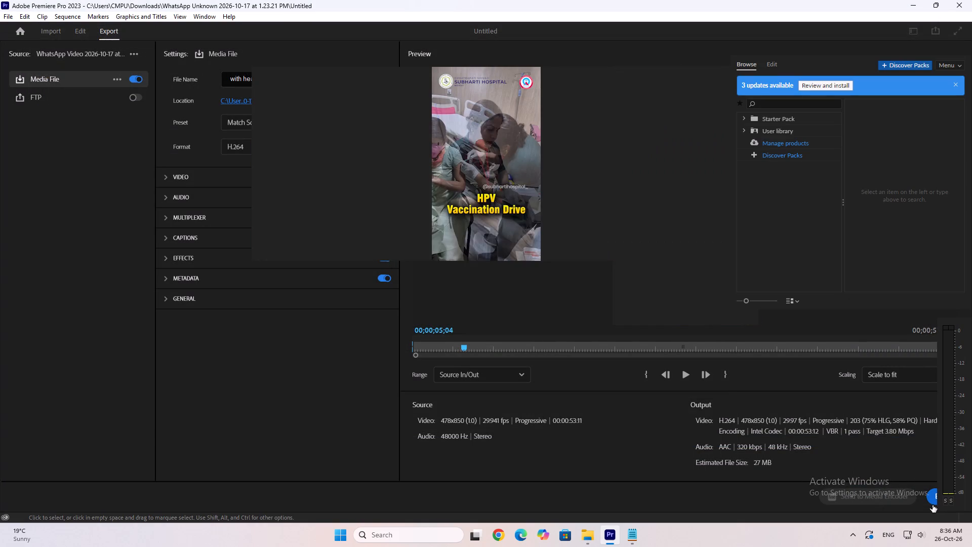